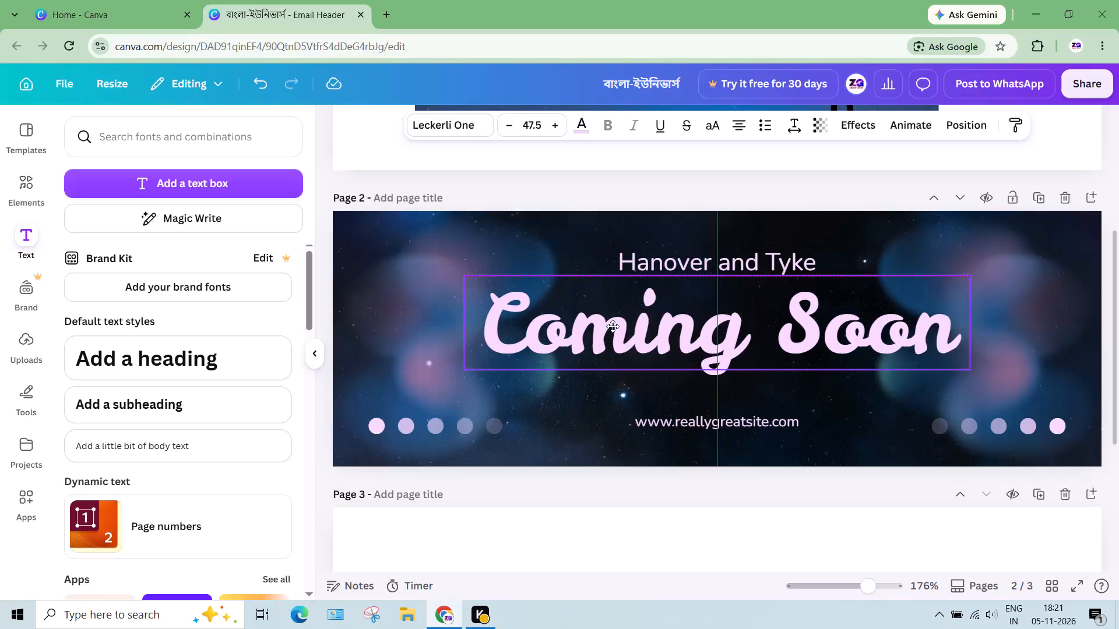
# Move the "Hanover and Tyke" and "Coming Soon" texts on page 2 slightly higher.
pyautogui.moveTo(713, 263); pyautogui.dragTo(707, 264)
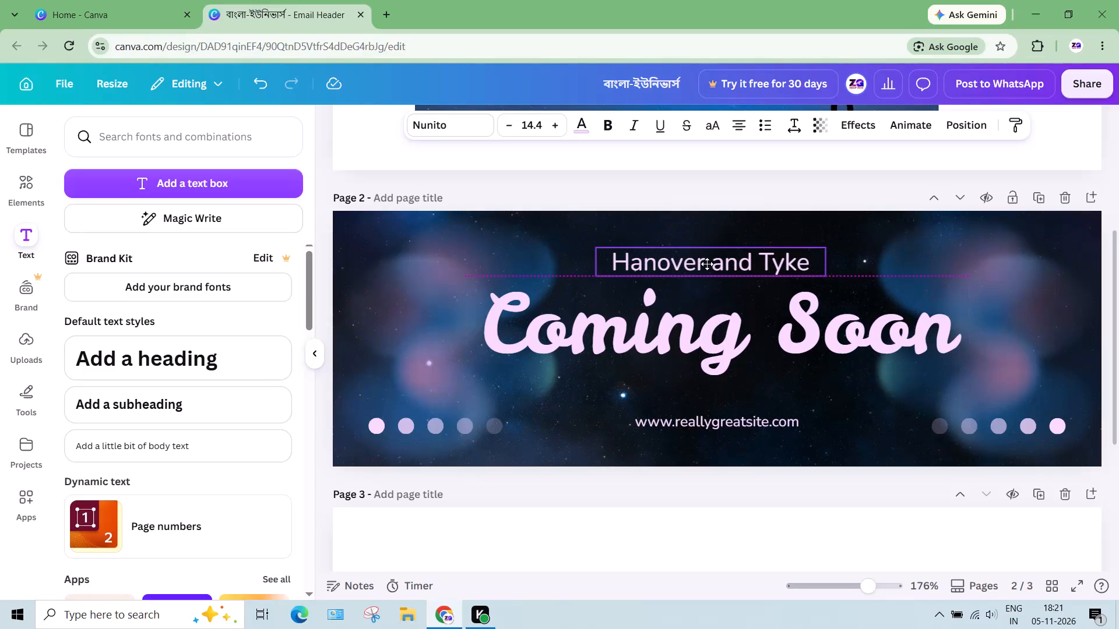
pyautogui.moveTo(707, 264); pyautogui.dragTo(708, 242)
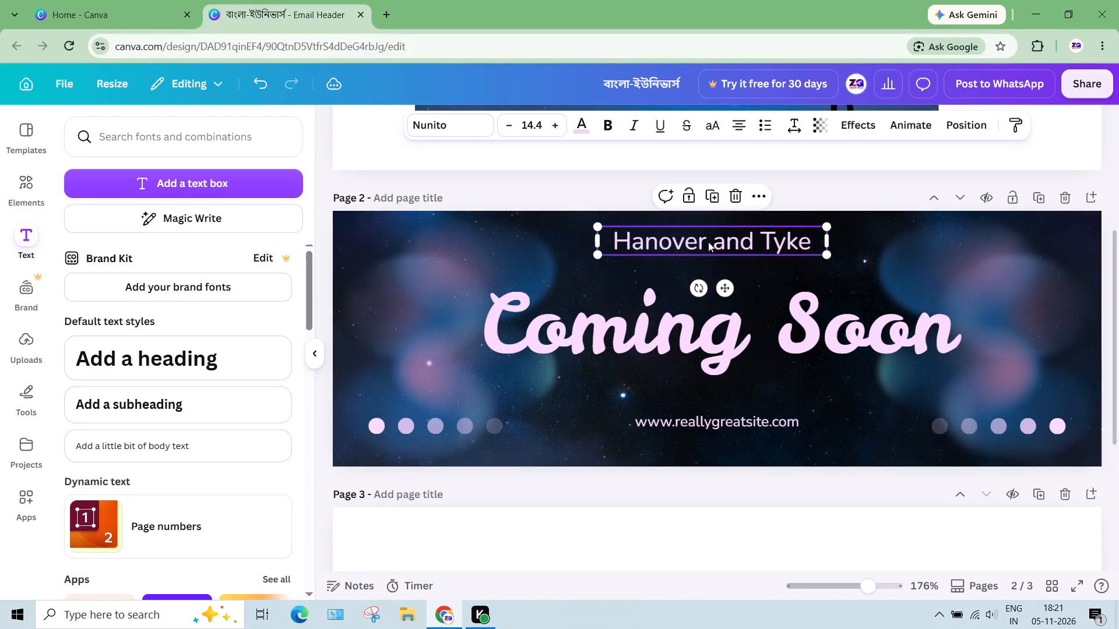
pyautogui.moveTo(708, 347); pyautogui.dragTo(705, 333)
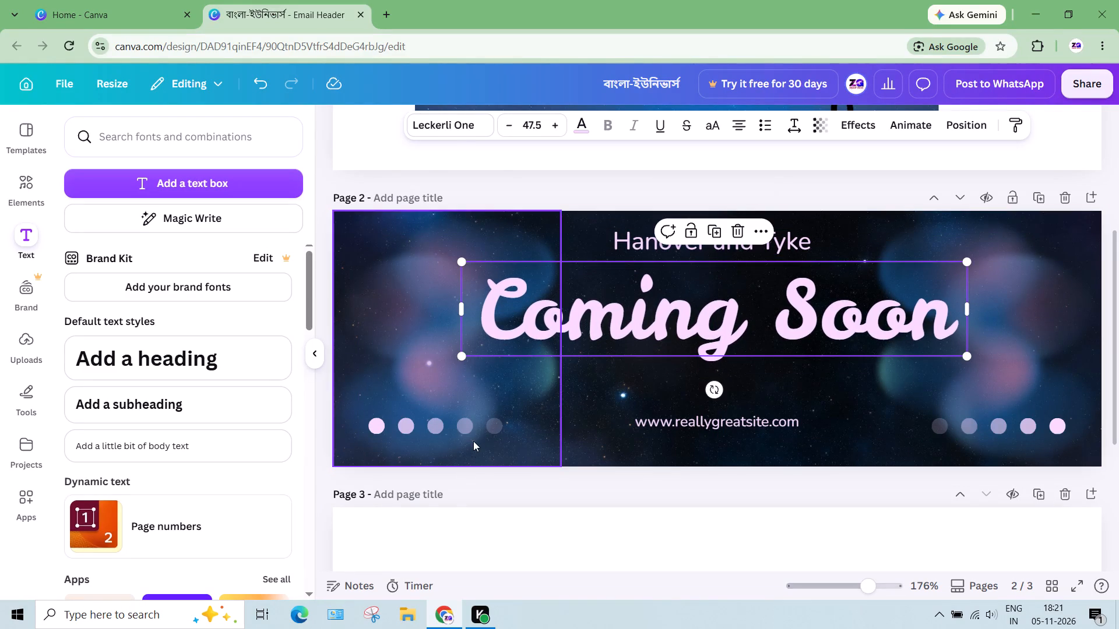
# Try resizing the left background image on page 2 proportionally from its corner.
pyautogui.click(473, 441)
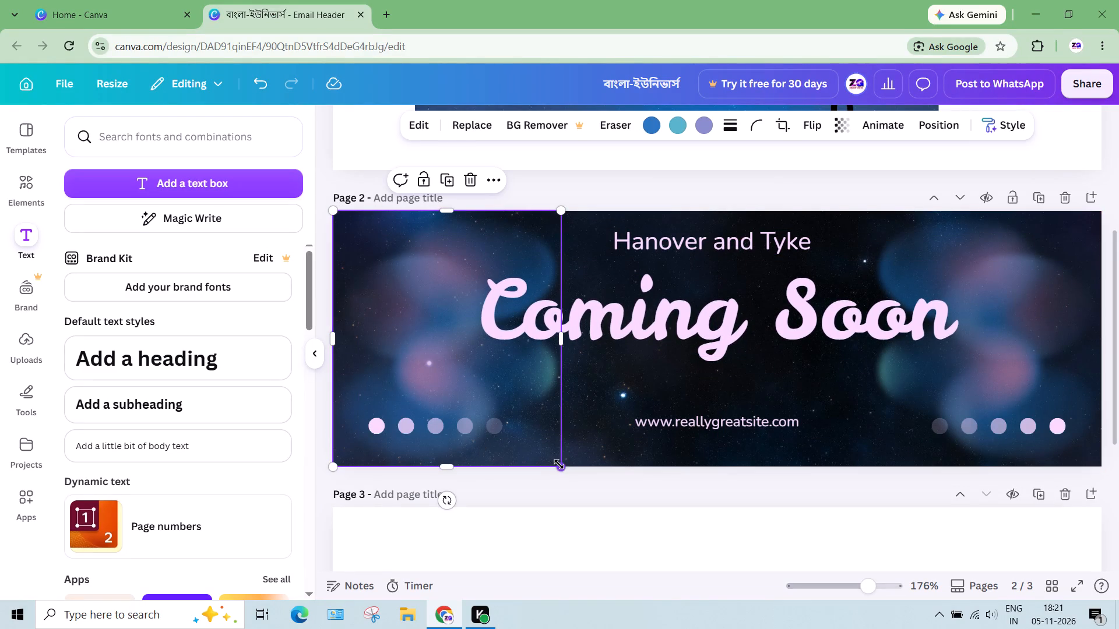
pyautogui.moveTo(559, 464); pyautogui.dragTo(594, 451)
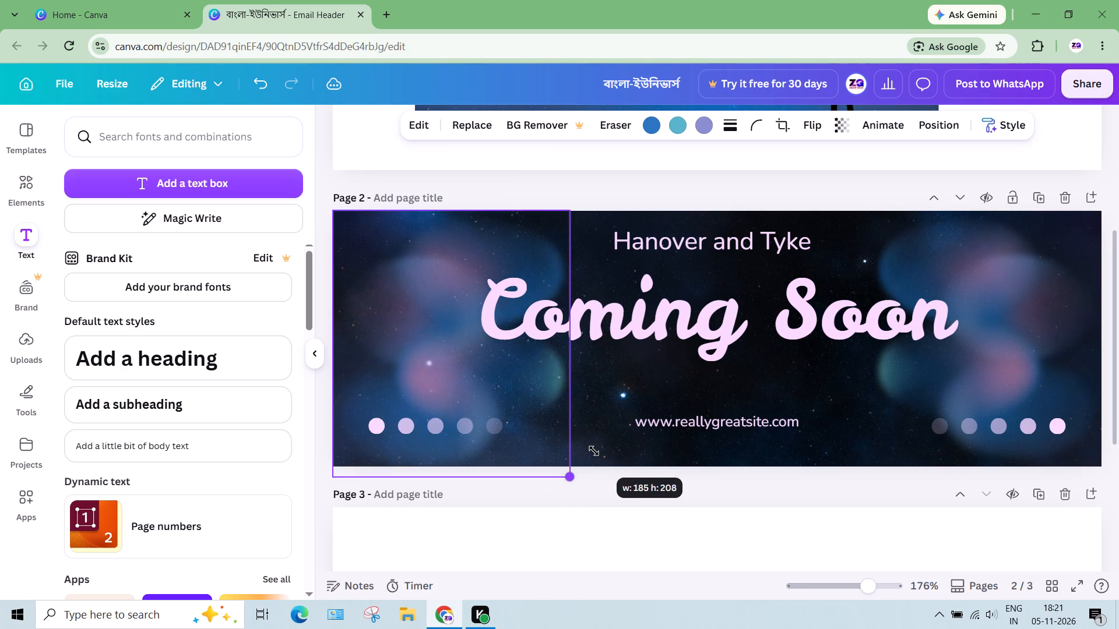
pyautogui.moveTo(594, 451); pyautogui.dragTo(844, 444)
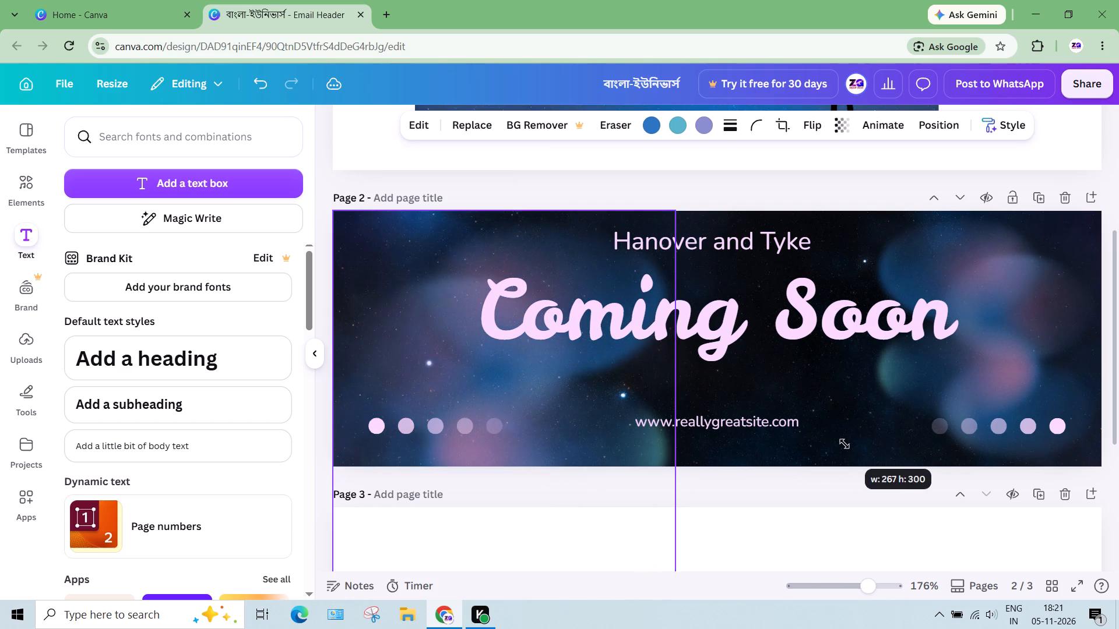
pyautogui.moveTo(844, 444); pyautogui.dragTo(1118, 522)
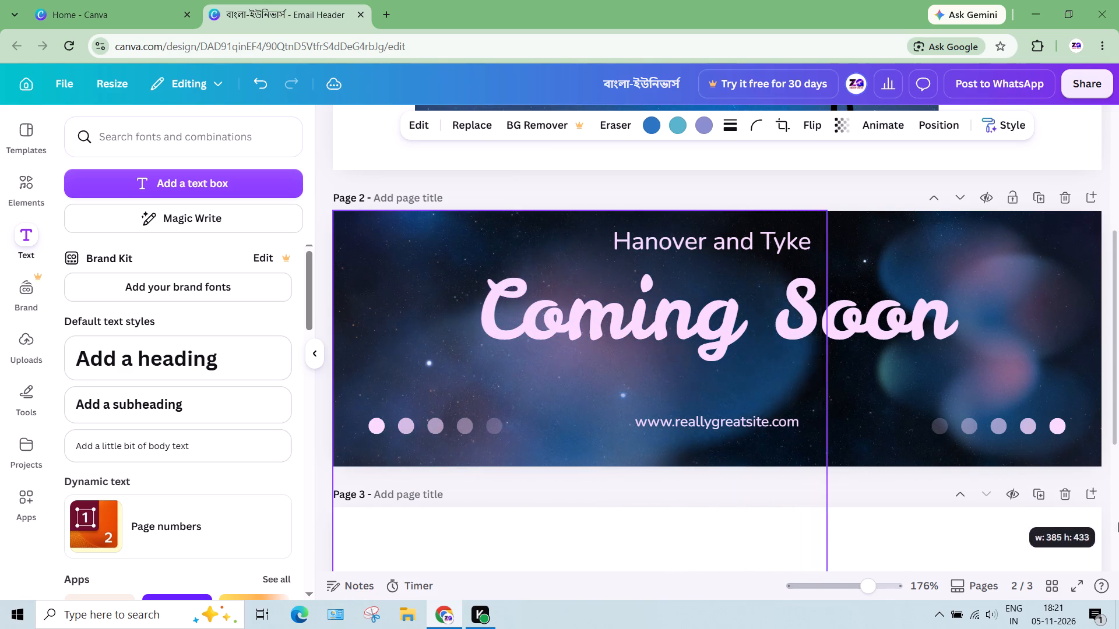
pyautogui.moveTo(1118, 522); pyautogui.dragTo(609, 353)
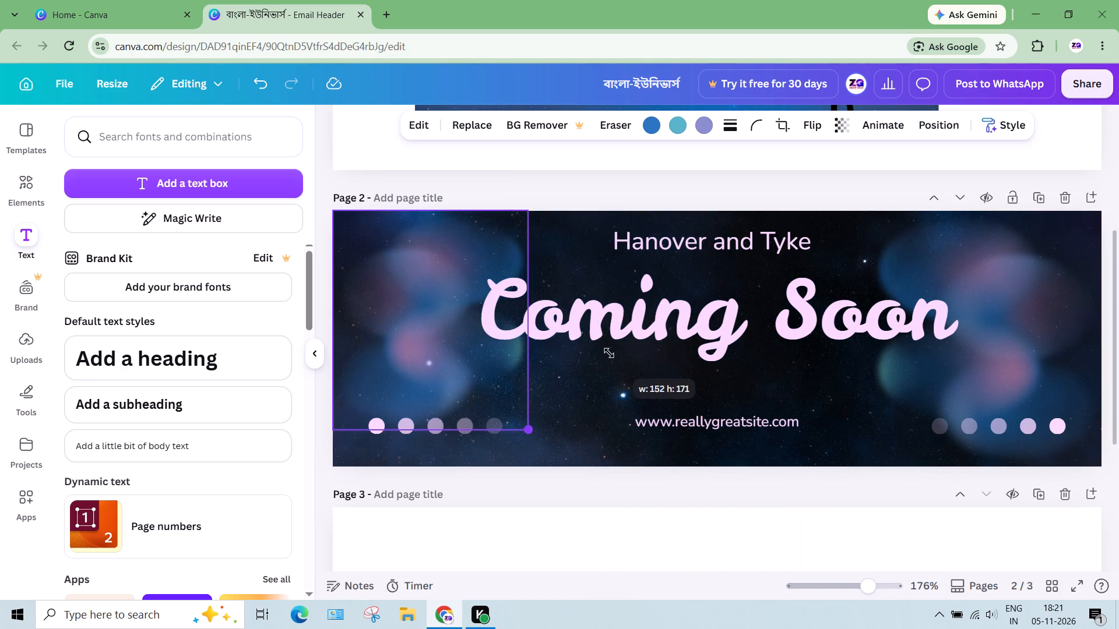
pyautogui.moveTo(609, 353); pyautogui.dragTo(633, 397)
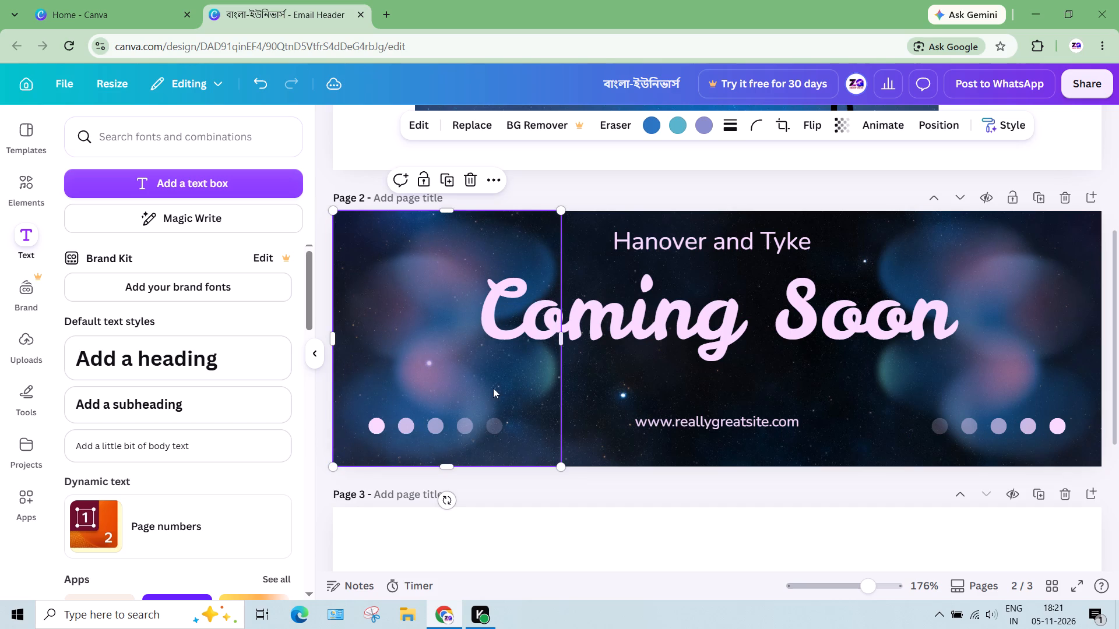
# Widen the left and right background images on page 2 inward so they overlap across the banner's centre.
pyautogui.moveTo(559, 366); pyautogui.dragTo(791, 365)
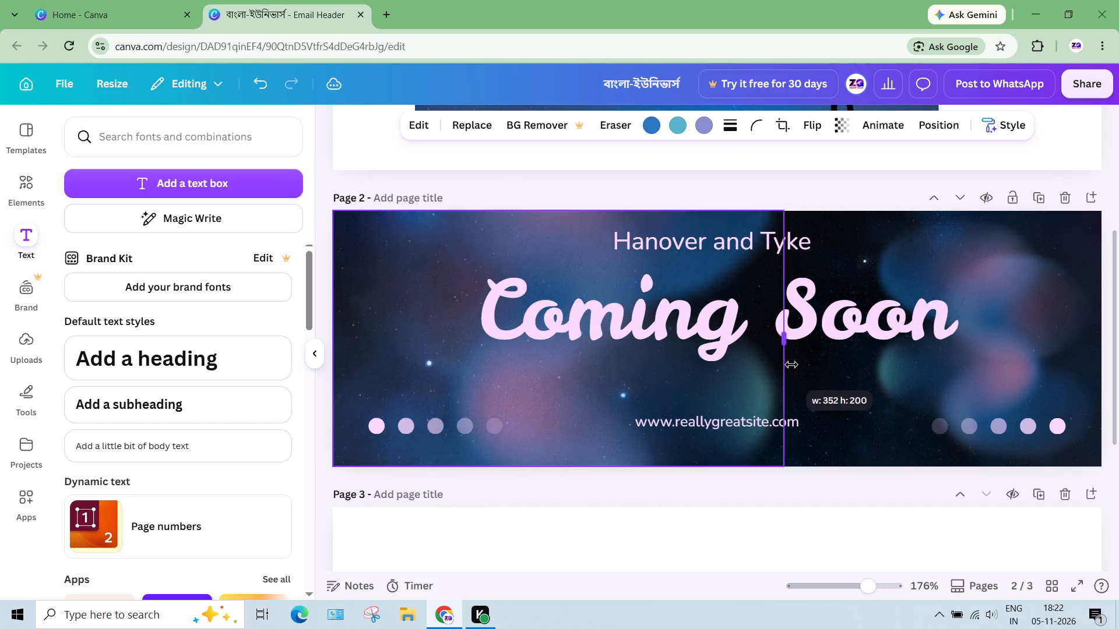
pyautogui.moveTo(791, 365); pyautogui.dragTo(896, 359)
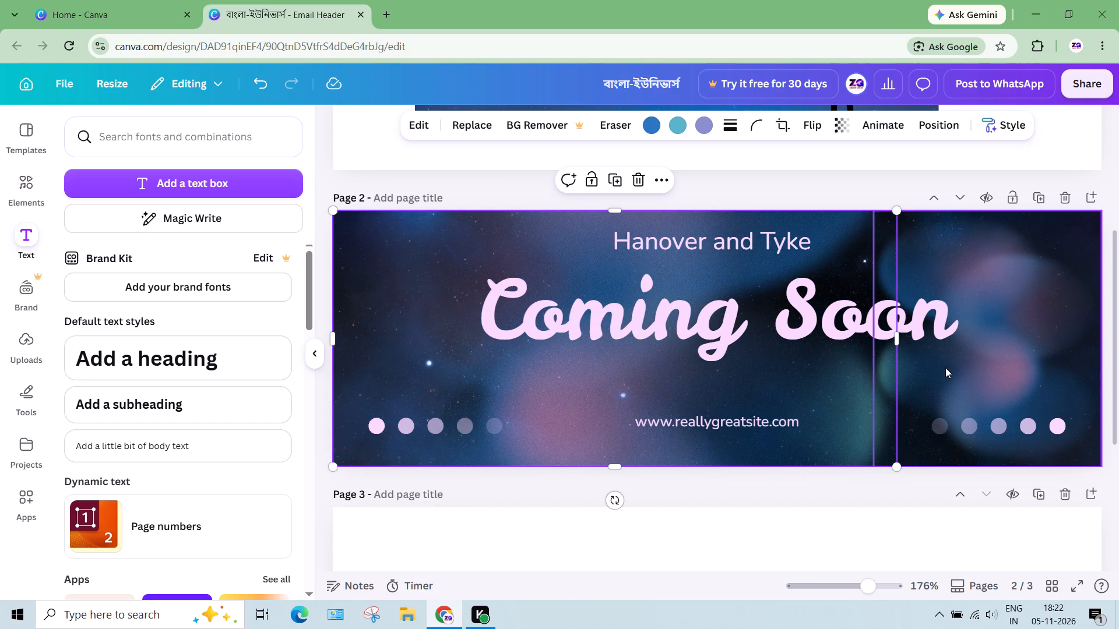
pyautogui.click(915, 375)
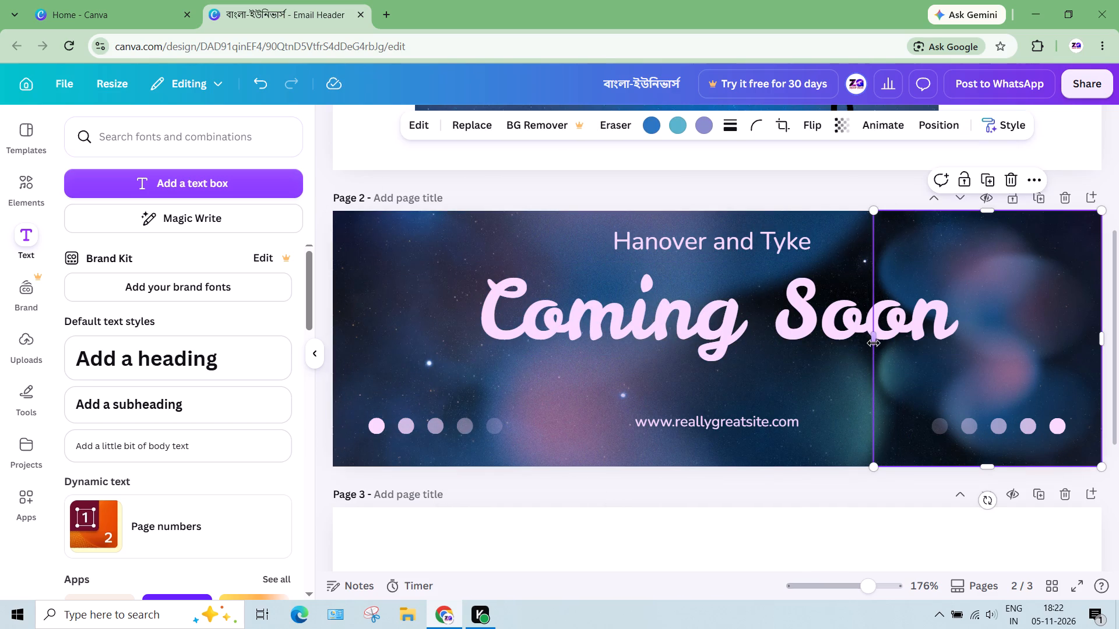
pyautogui.moveTo(873, 342); pyautogui.dragTo(618, 347)
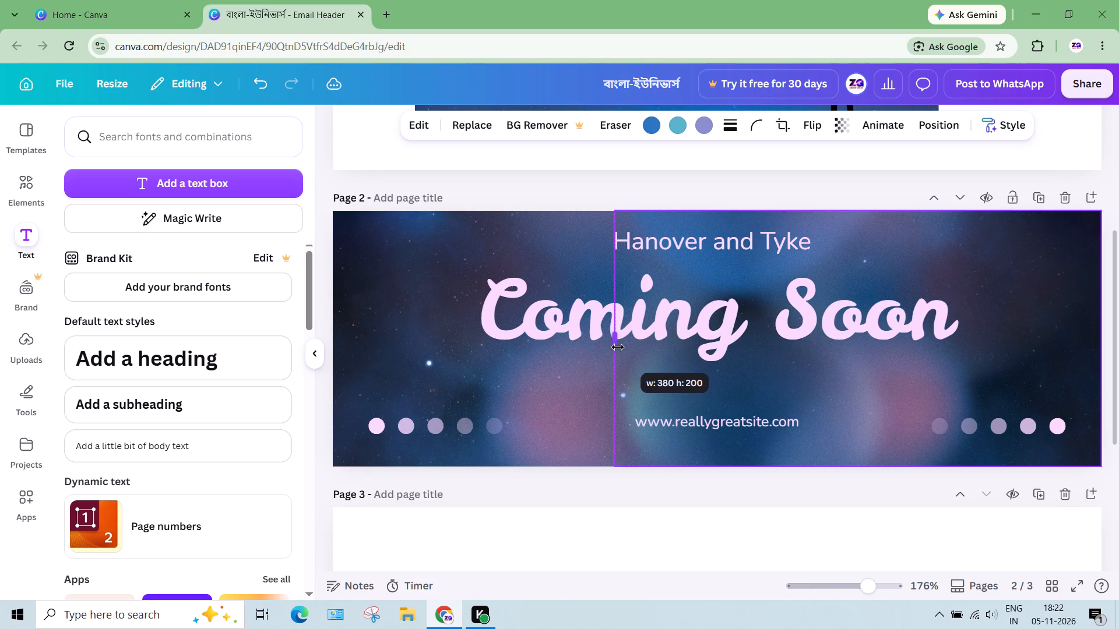
pyautogui.moveTo(618, 347); pyautogui.dragTo(550, 351)
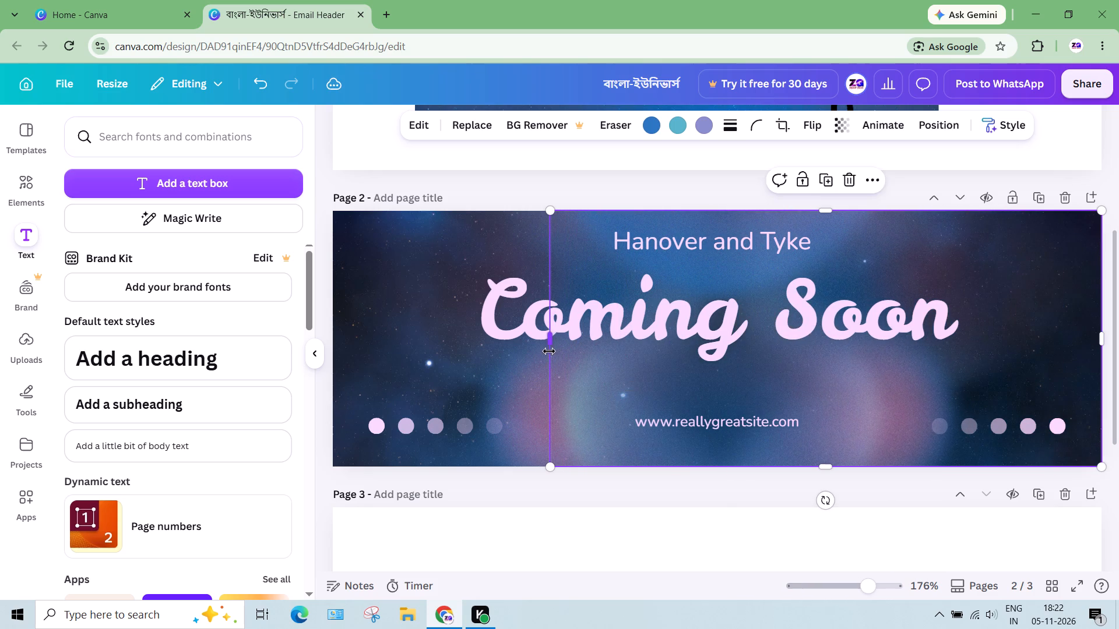
pyautogui.click(691, 402)
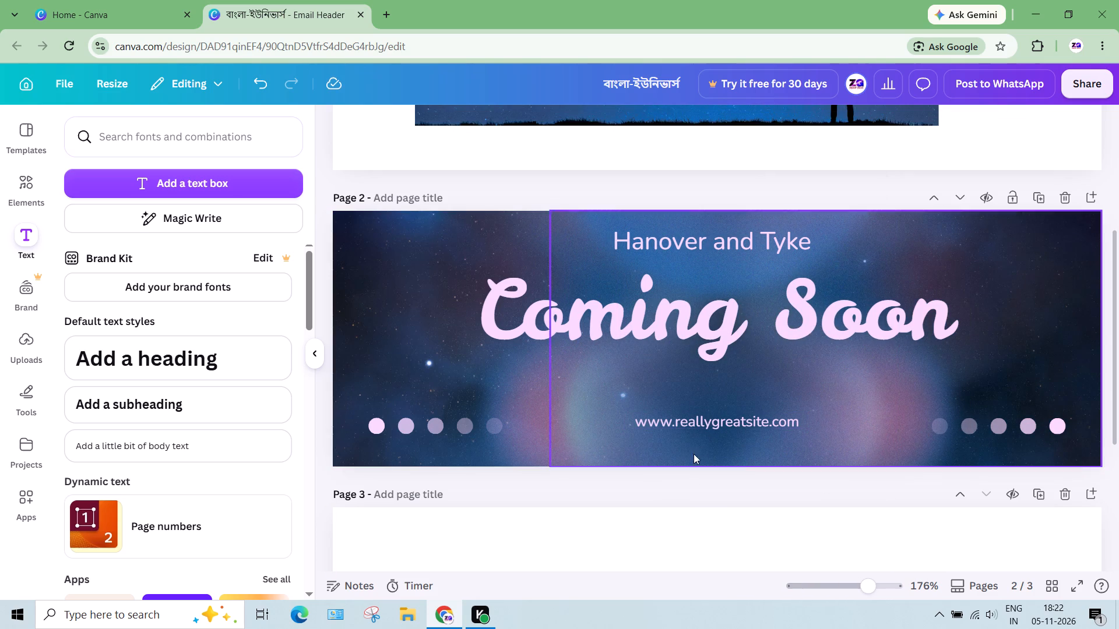
# Replace the website address below the "Coming Soon" title on page 2 with "Hallween".
pyautogui.click(706, 426)
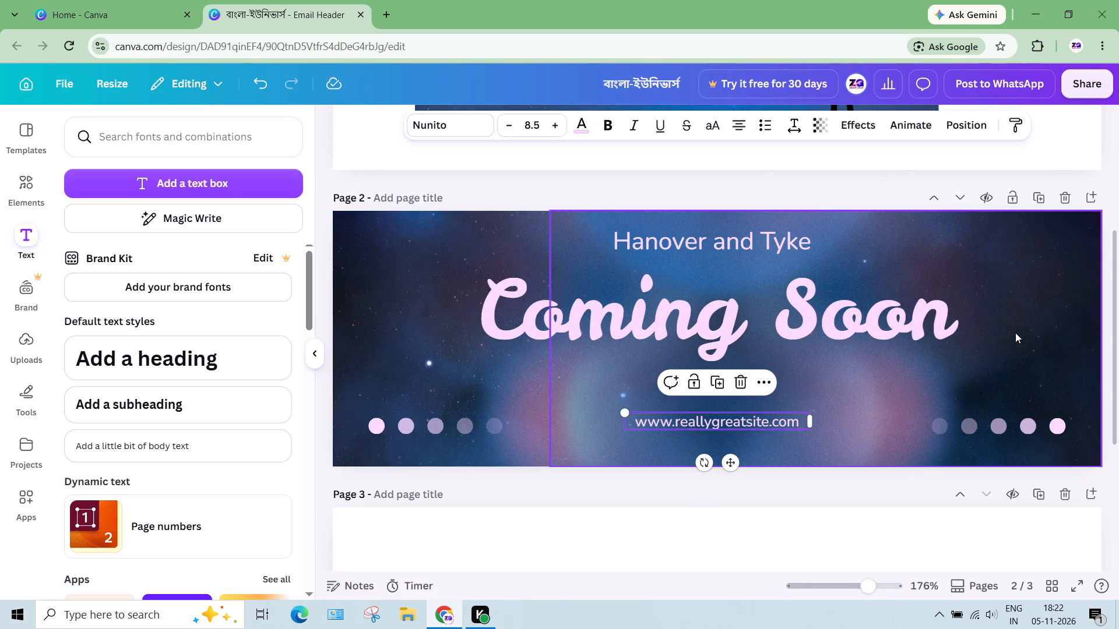
pyautogui.write('nove')
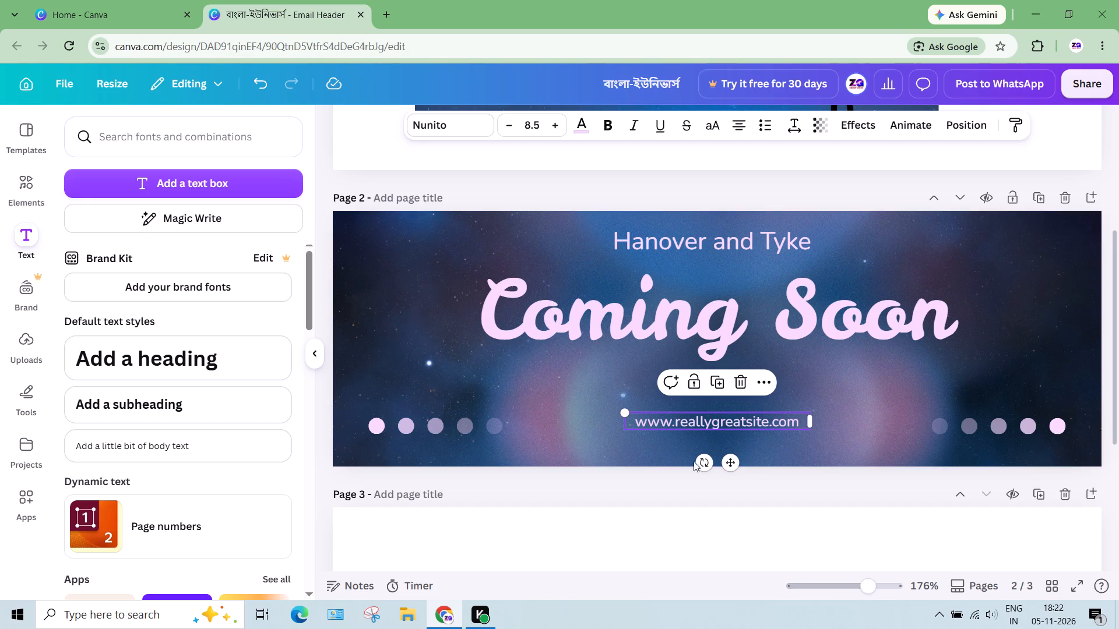
pyautogui.click(724, 419)
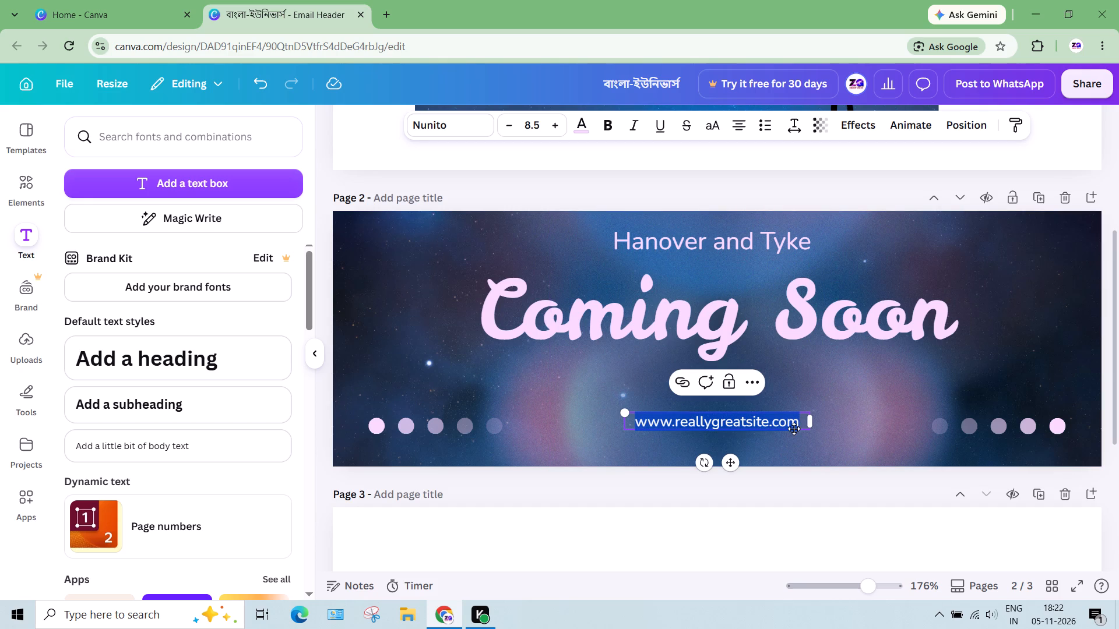
pyautogui.press('BackSpace')
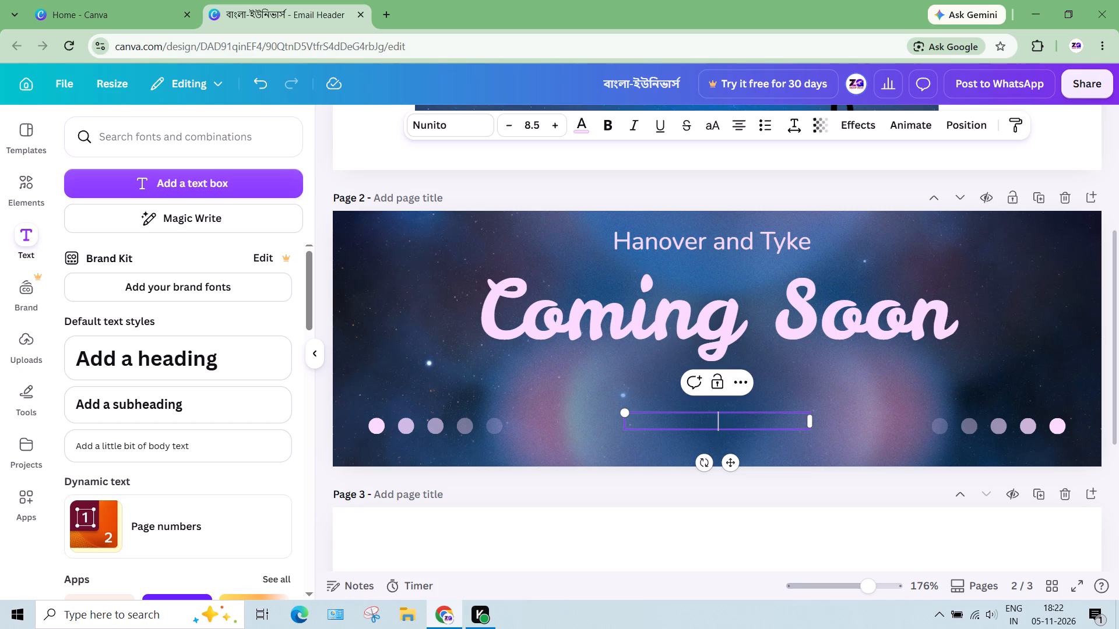
pyautogui.press('h')
pyautogui.write('all')
pyautogui.write('ween')
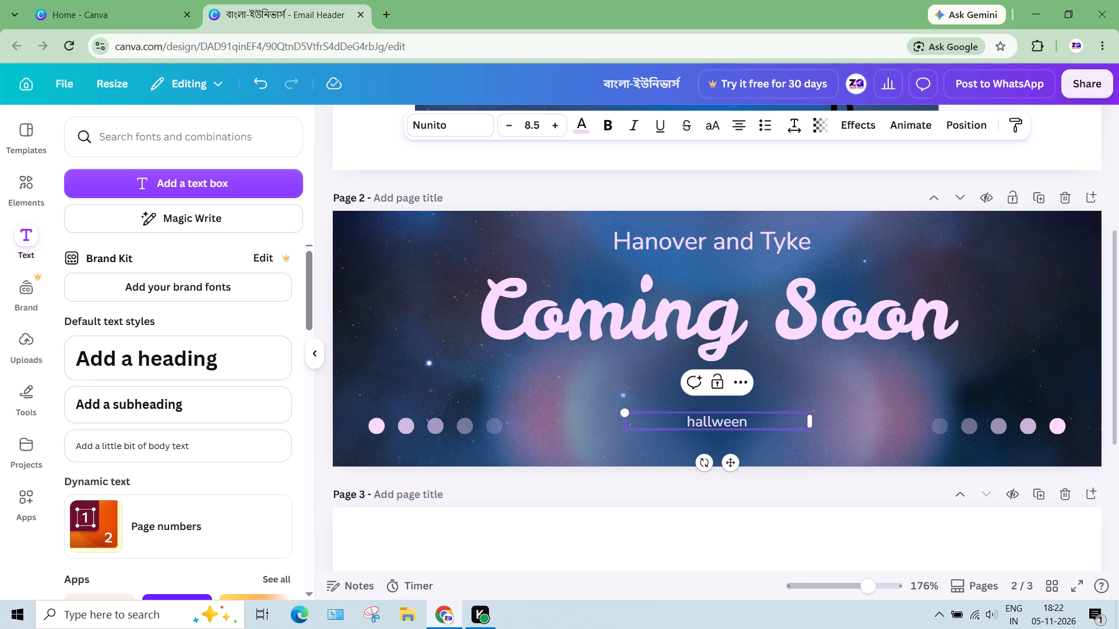
pyautogui.press('Left')
pyautogui.press('Left')
pyautogui.press('Left')
pyautogui.press('Left')
pyautogui.press('Left')
pyautogui.press('Left')
pyautogui.press('Left')
pyautogui.press('BackSpace')
pyautogui.hotkey('shift', 'h')
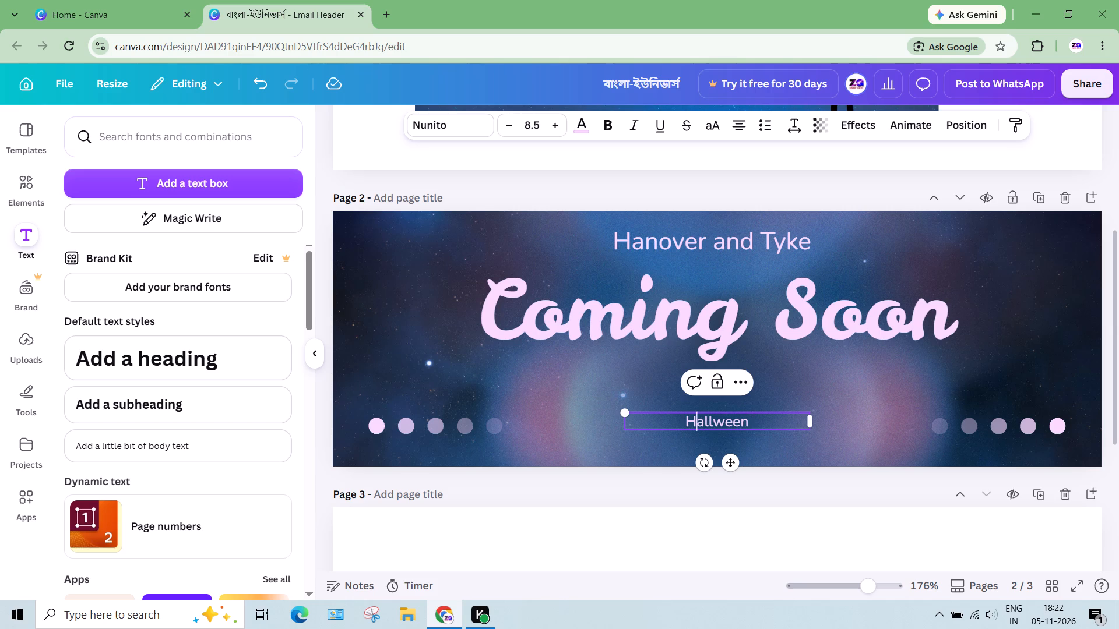
# Append "Party 2026" to the "Hallween" text so the line reads "Hallween Party 2026".
pyautogui.press('Right')
pyautogui.press('Right')
pyautogui.press('Right')
pyautogui.press('Right')
pyautogui.press('Right')
pyautogui.press('Right')
pyautogui.press('Right')
pyautogui.press('Right')
pyautogui.press('Right')
pyautogui.press('Right')
pyautogui.press('space')
pyautogui.write('party')
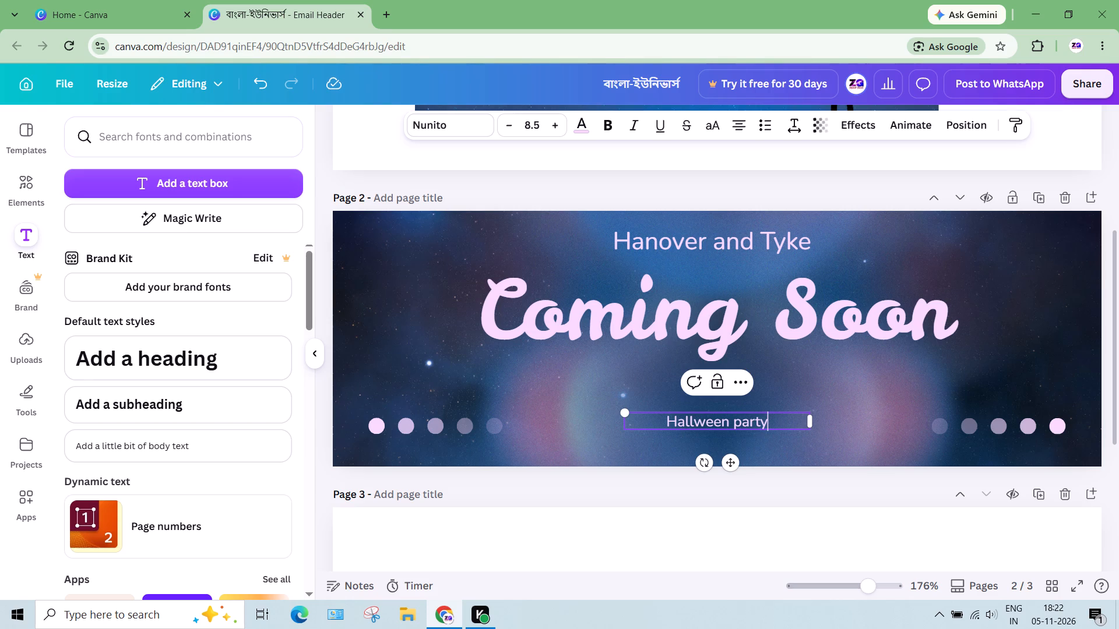
pyautogui.press('BackSpace')
pyautogui.press('BackSpace')
pyautogui.press('BackSpace')
pyautogui.press('BackSpace')
pyautogui.press('BackSpace')
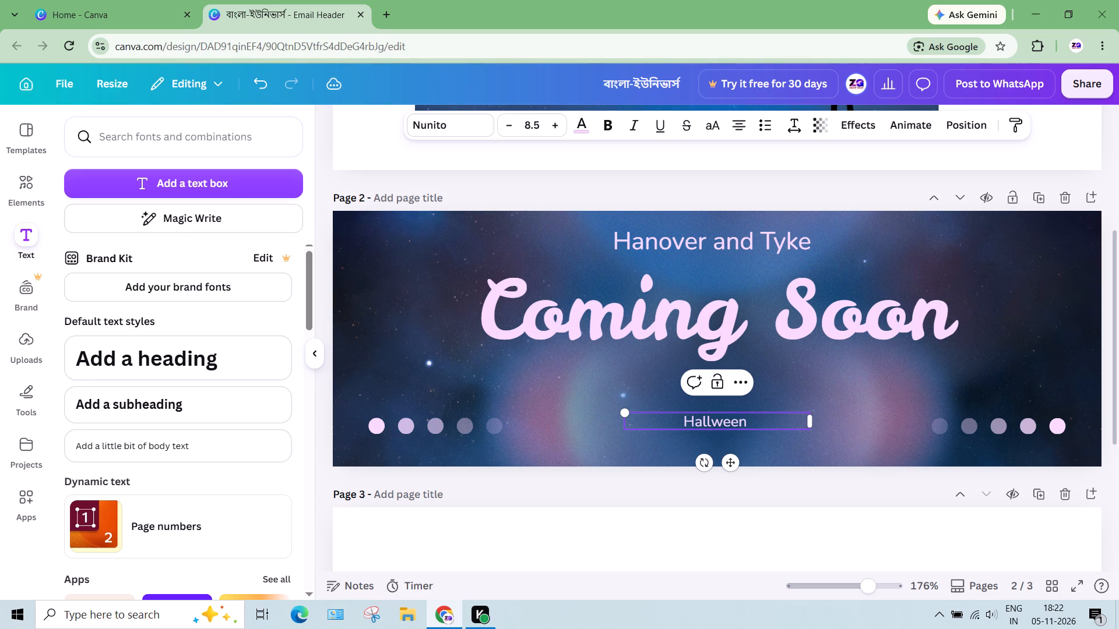
pyautogui.write('Party 2026')
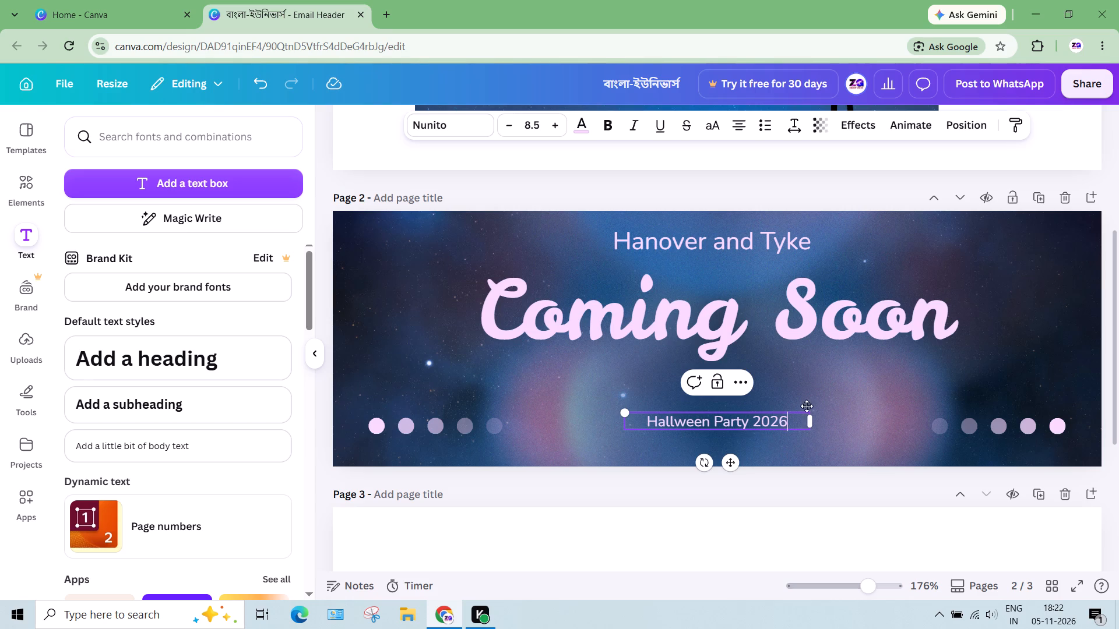
pyautogui.click(822, 377)
# Search the graphics elements for "halloween".
pyautogui.click(715, 321)
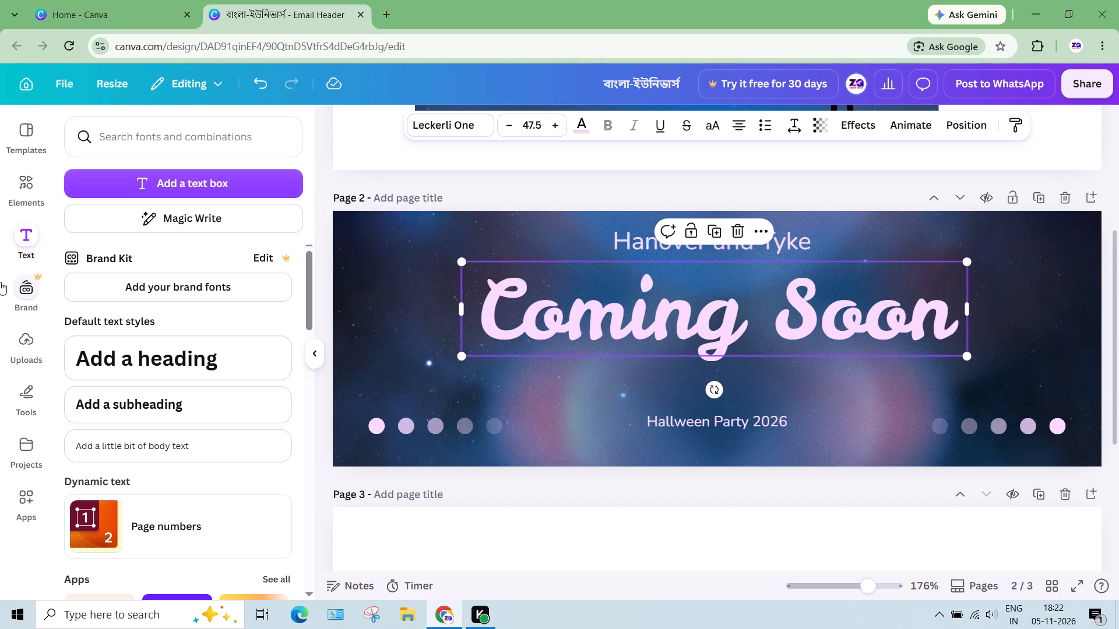
pyautogui.click(22, 247)
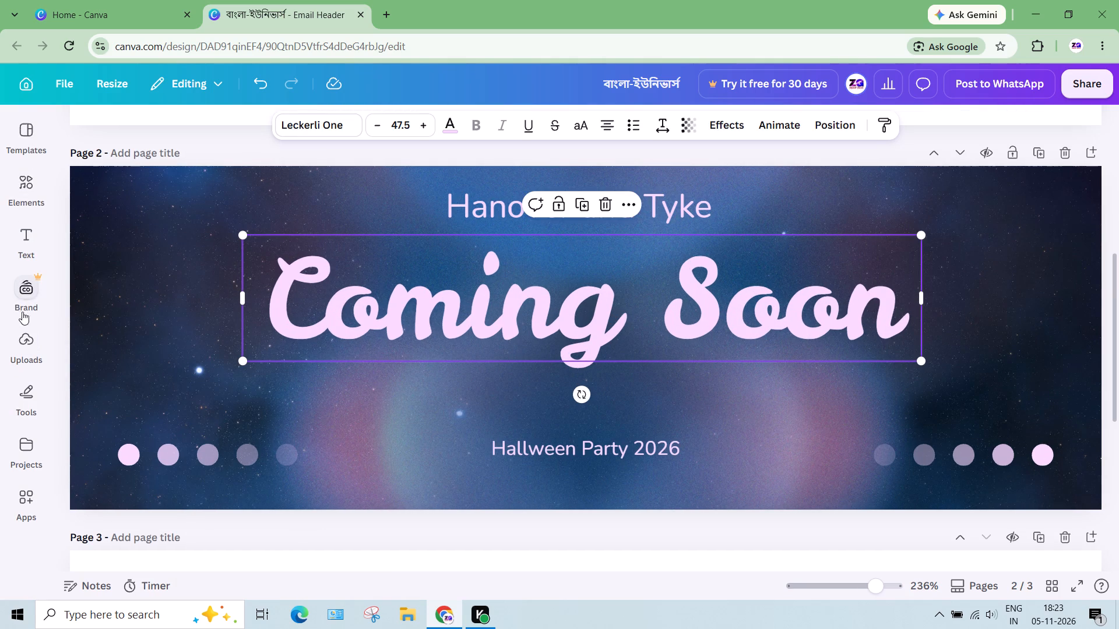
pyautogui.click(24, 287)
pyautogui.click(24, 180)
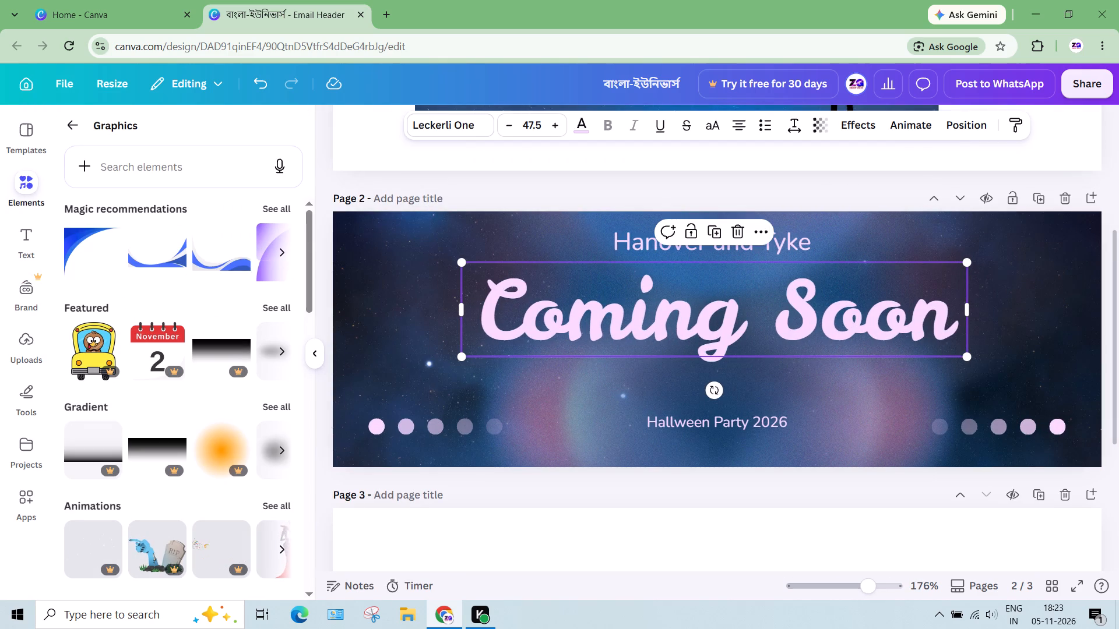
pyautogui.click(140, 166)
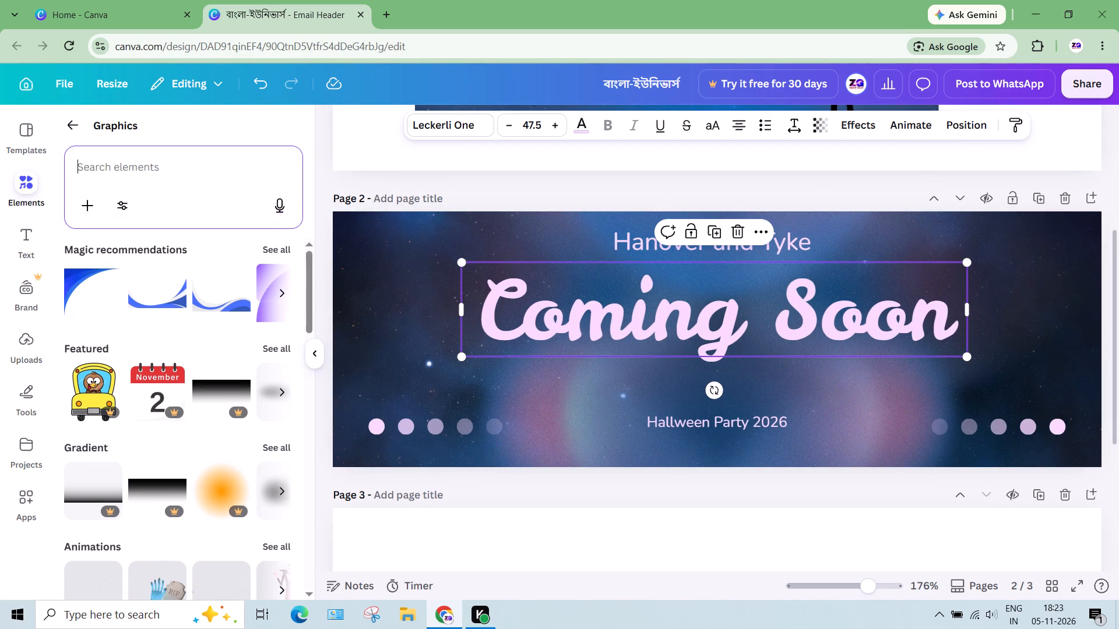
pyautogui.write('hallwee')
pyautogui.press('n')
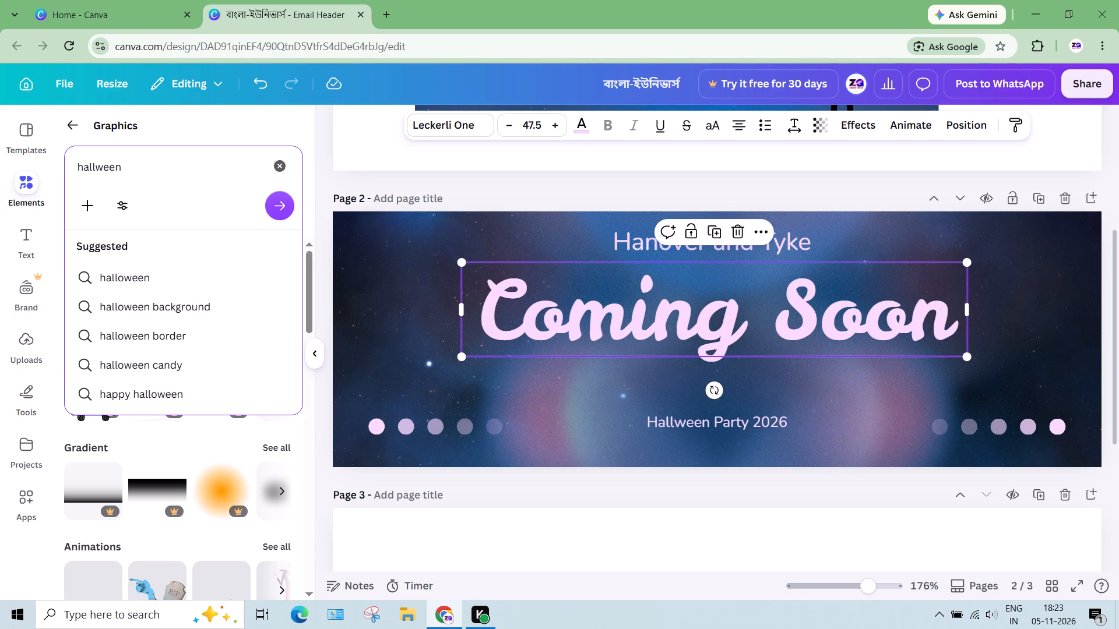
pyautogui.click(126, 274)
# Correct the spelling in the bottom text line to "Halloween Party 2026".
pyautogui.click(670, 422)
pyautogui.click(673, 422)
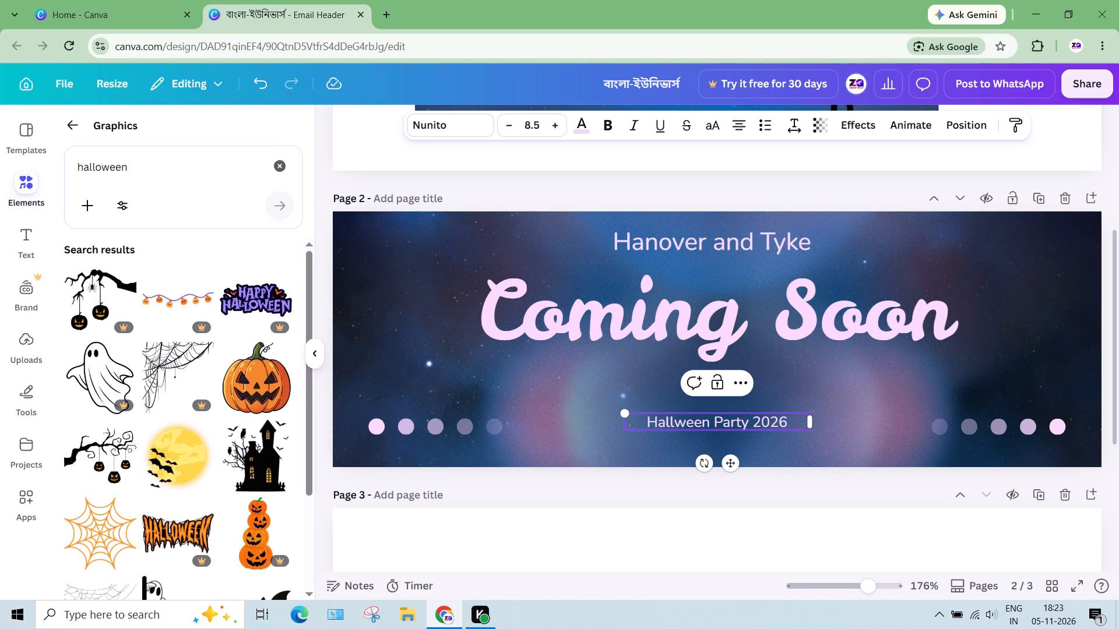
pyautogui.press('o')
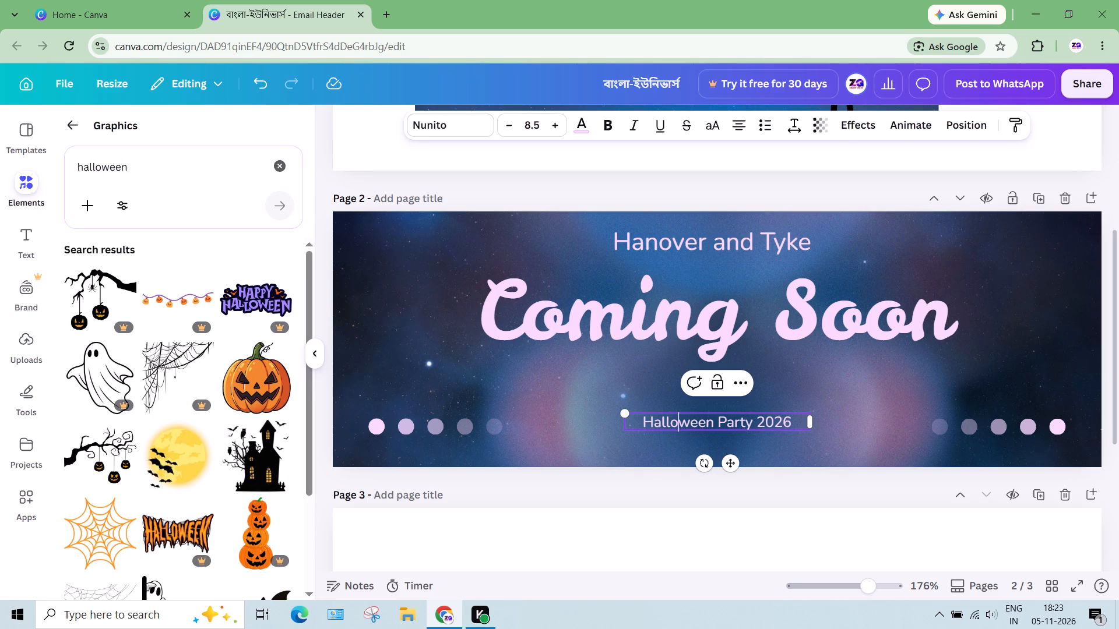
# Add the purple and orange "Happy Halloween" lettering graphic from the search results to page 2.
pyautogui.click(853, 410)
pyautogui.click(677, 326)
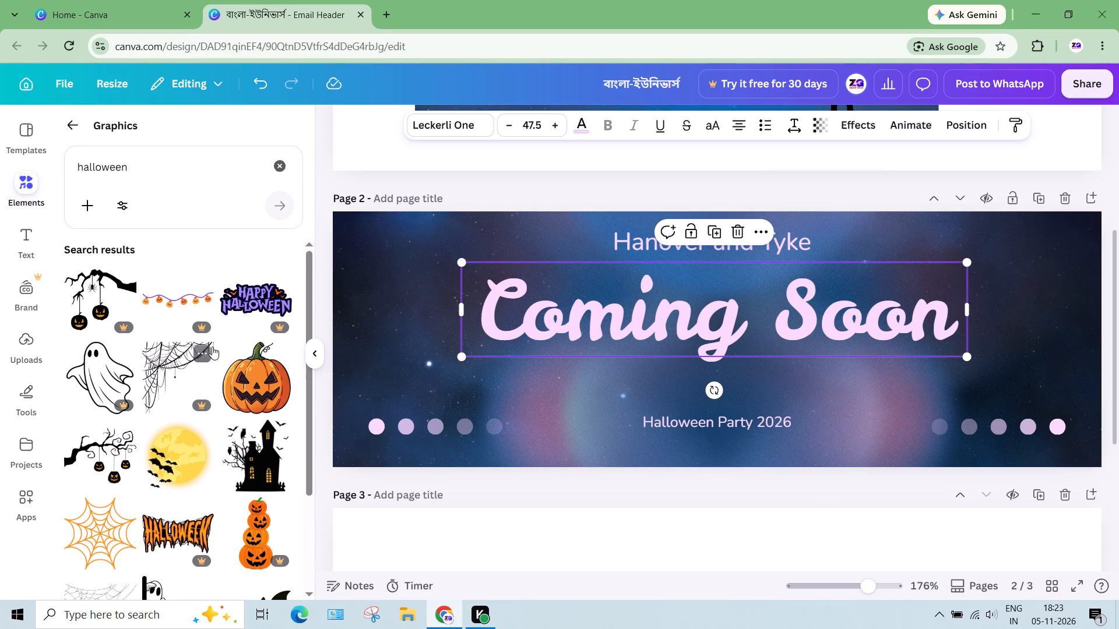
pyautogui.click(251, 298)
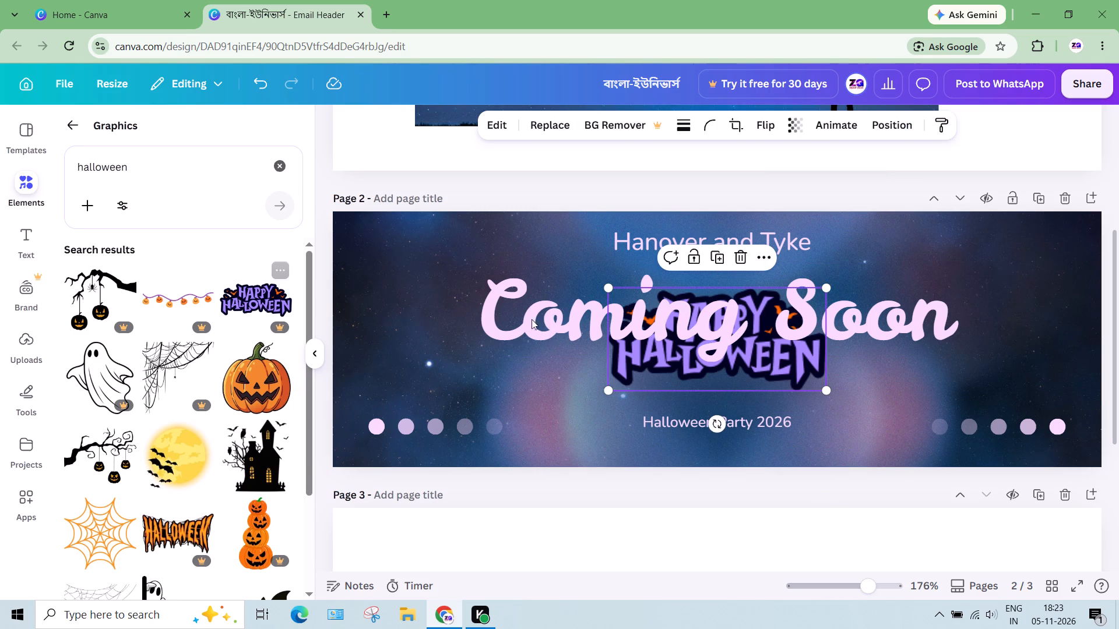
# Delete the "Coming Soon" title text from page 2.
pyautogui.click(540, 313)
pyautogui.click(740, 231)
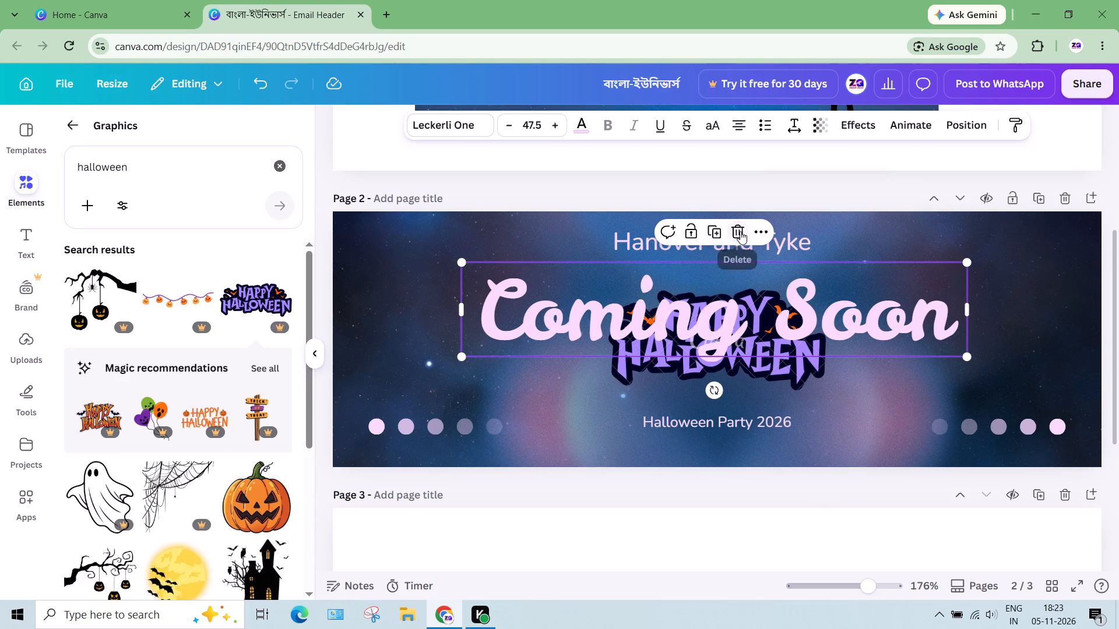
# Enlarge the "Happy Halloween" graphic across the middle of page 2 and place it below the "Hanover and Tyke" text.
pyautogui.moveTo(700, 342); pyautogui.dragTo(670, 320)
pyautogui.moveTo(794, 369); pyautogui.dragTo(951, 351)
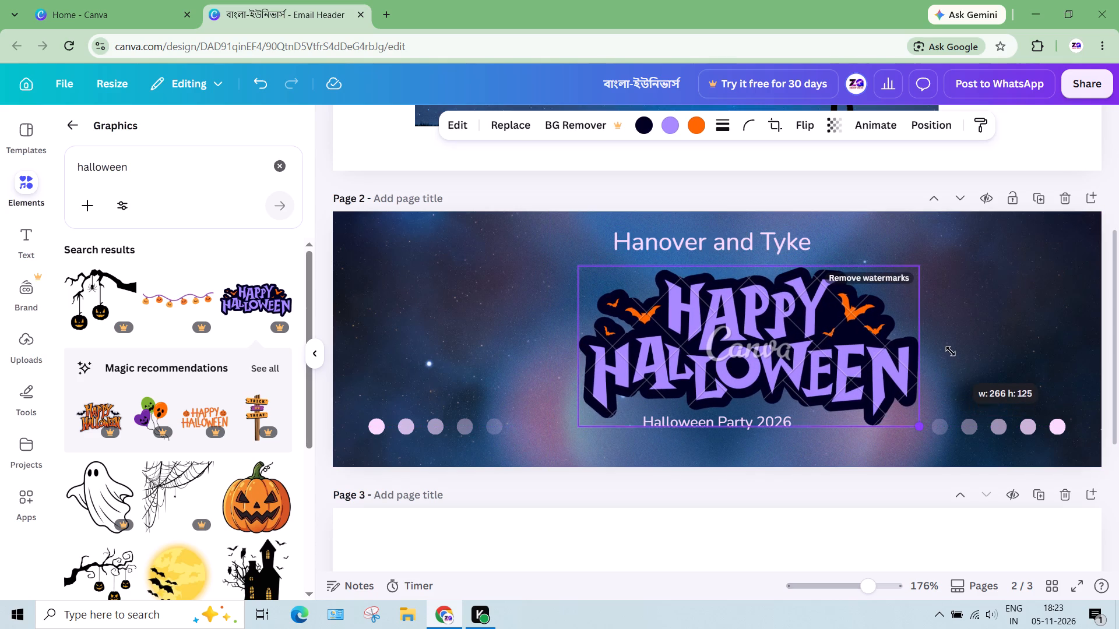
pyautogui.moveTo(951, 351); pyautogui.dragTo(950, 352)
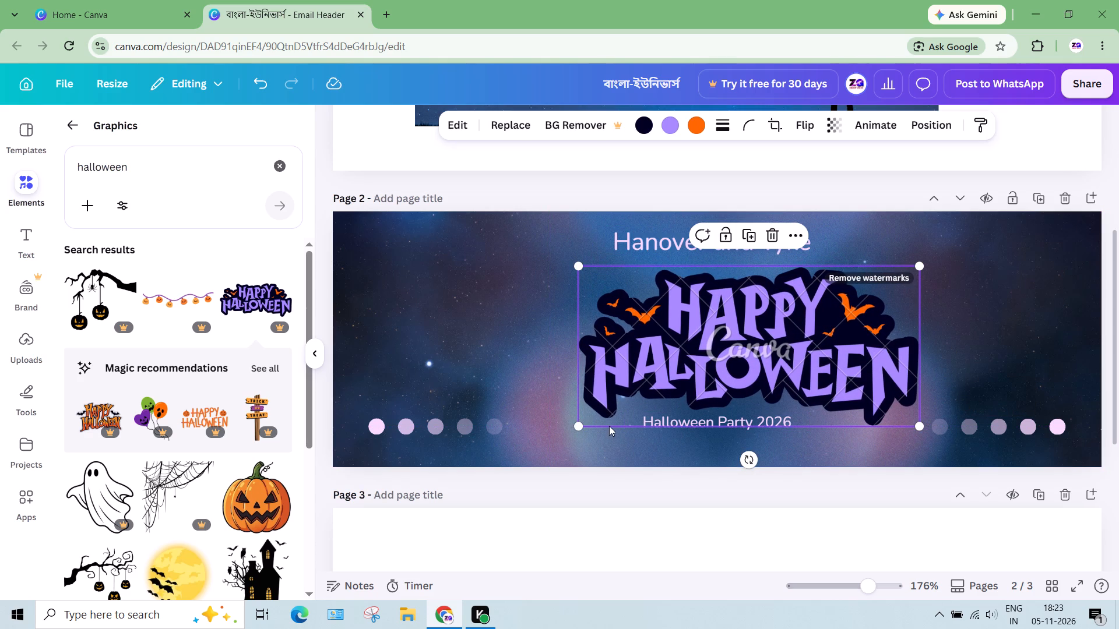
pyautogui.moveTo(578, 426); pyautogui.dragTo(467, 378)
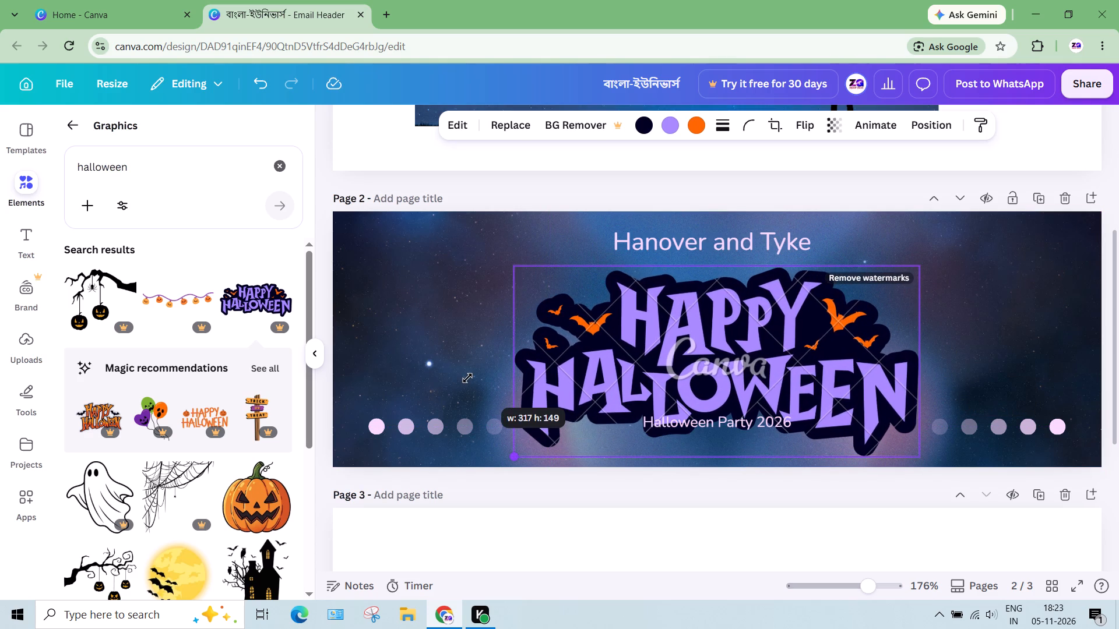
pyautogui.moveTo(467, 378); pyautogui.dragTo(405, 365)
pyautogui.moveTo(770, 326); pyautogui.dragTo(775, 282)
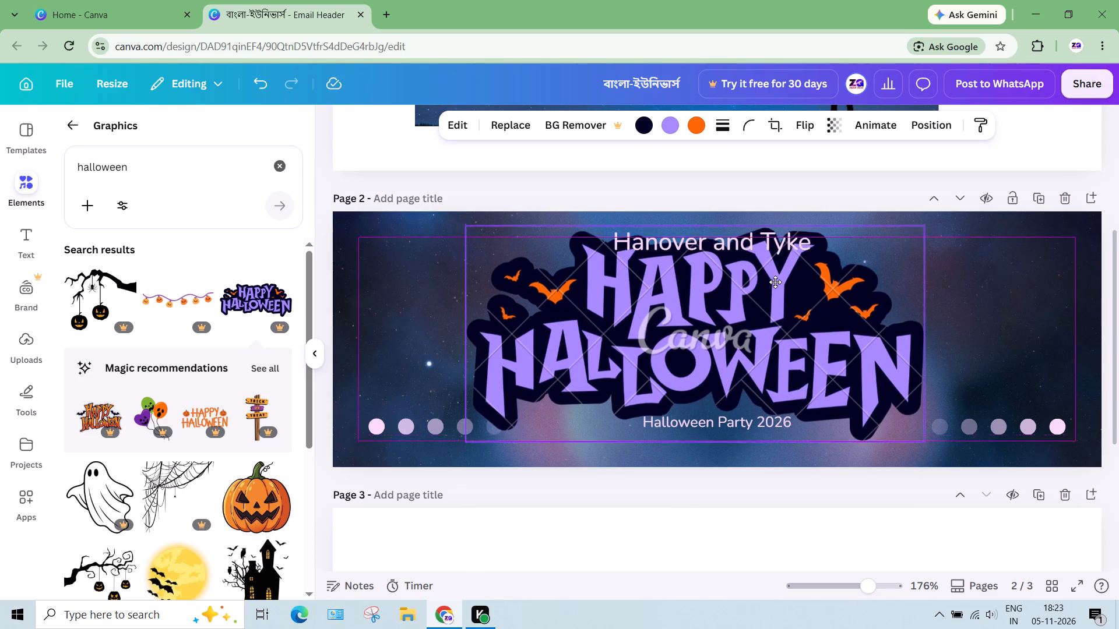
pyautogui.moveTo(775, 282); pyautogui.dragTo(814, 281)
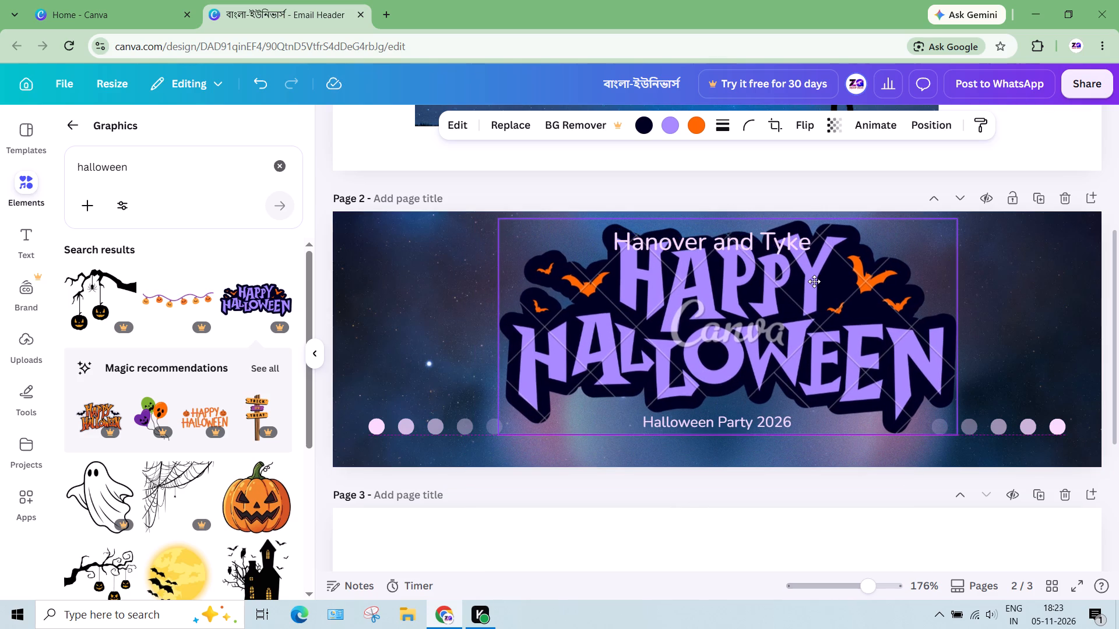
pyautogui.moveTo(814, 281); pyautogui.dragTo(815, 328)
# Delete the "Hanover and Tyke" text from the top of page 2.
pyautogui.click(648, 237)
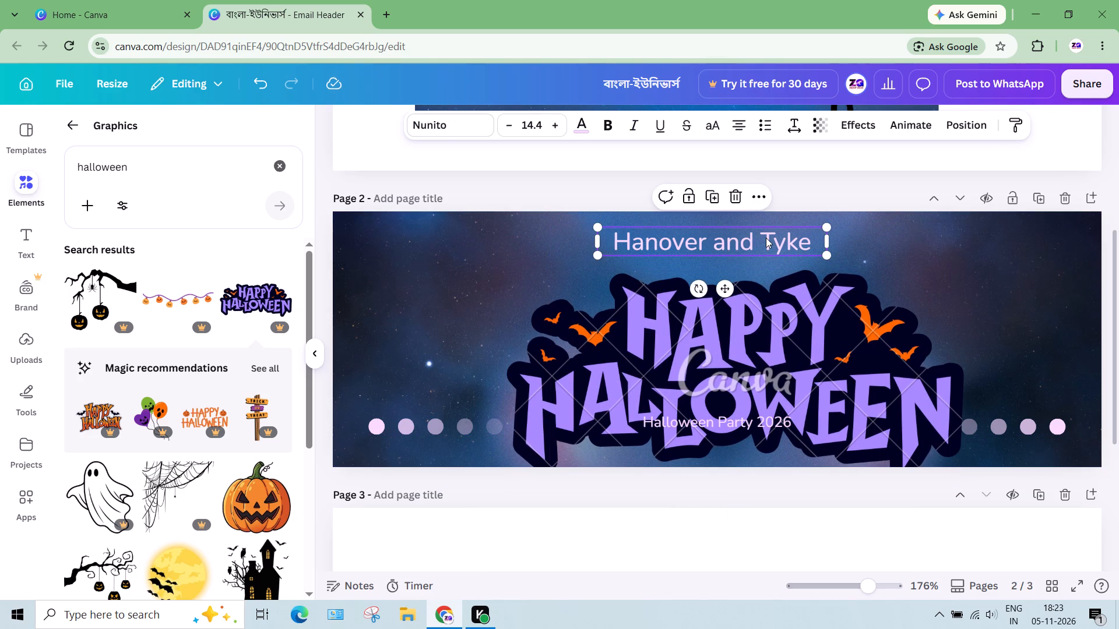
pyautogui.press('Delete')
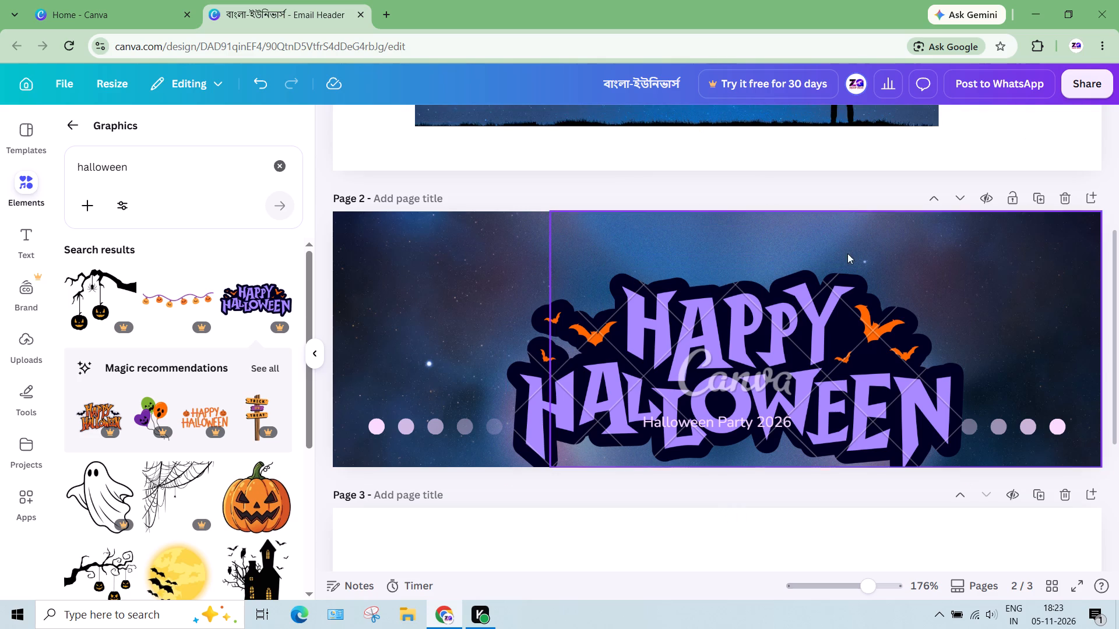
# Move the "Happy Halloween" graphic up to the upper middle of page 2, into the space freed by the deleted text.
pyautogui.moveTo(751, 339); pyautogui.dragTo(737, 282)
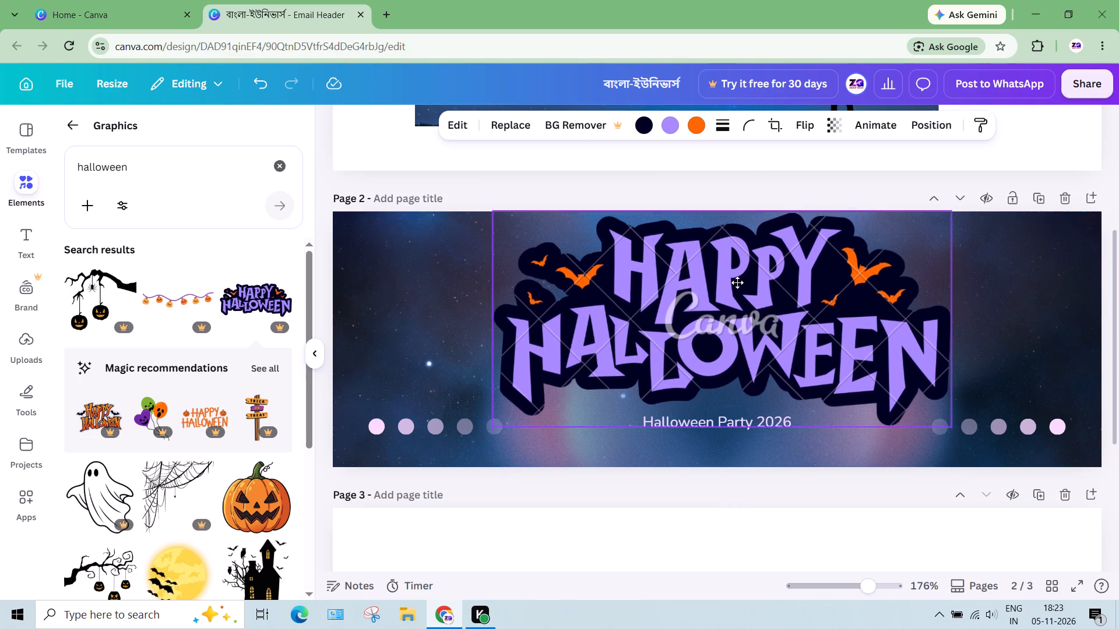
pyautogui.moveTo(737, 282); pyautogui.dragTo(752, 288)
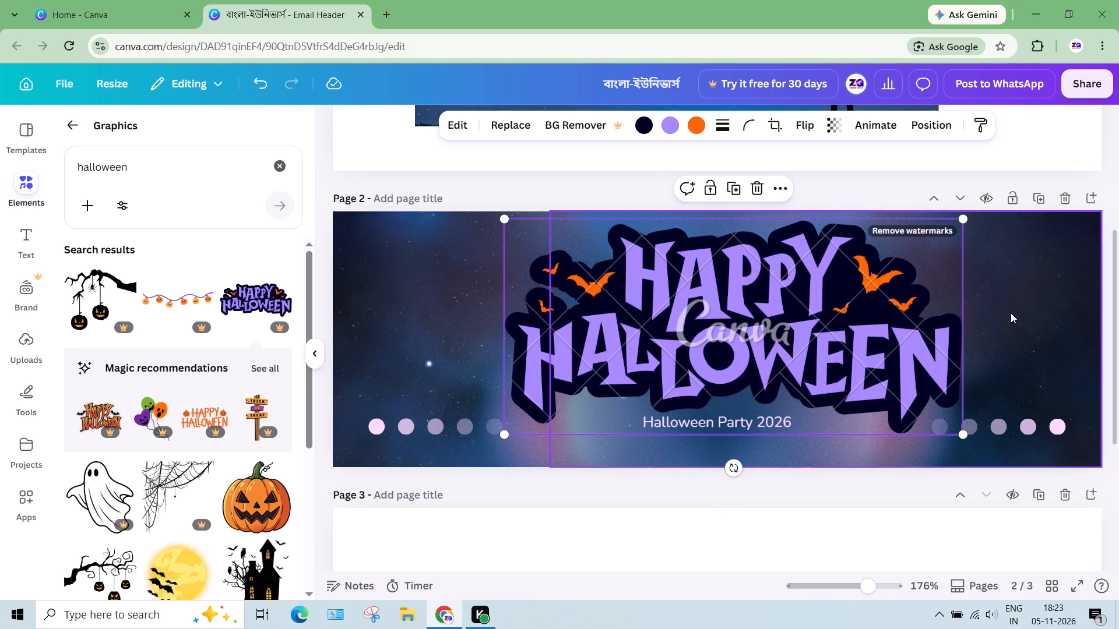
# Check the premium purchase details for removing the watermark from the "Happy Halloween" graphic.
pyautogui.click(1000, 316)
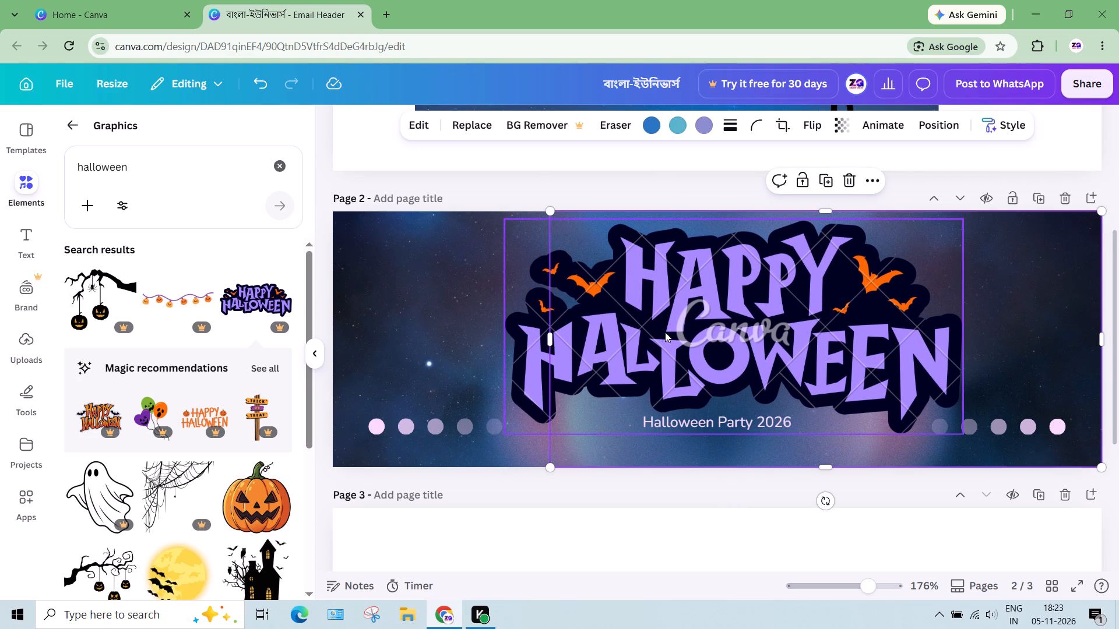
pyautogui.click(665, 332)
pyautogui.click(931, 231)
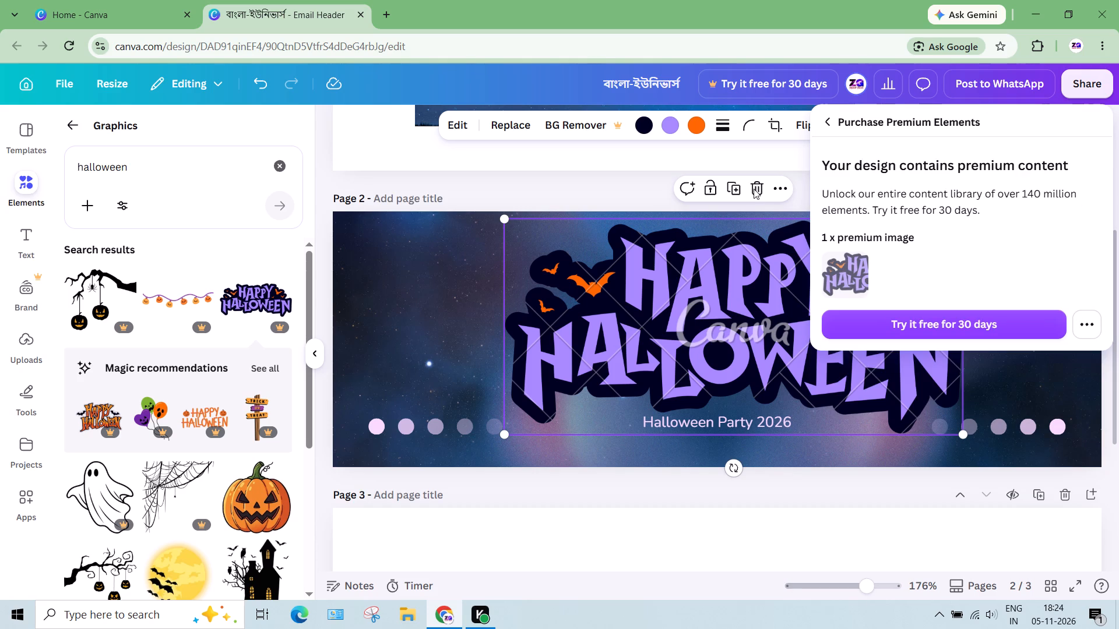
pyautogui.click(599, 185)
# Look through the "halloween" graphics results for other decorations suited to the banner.
pyautogui.scroll(-4, 195, 435)
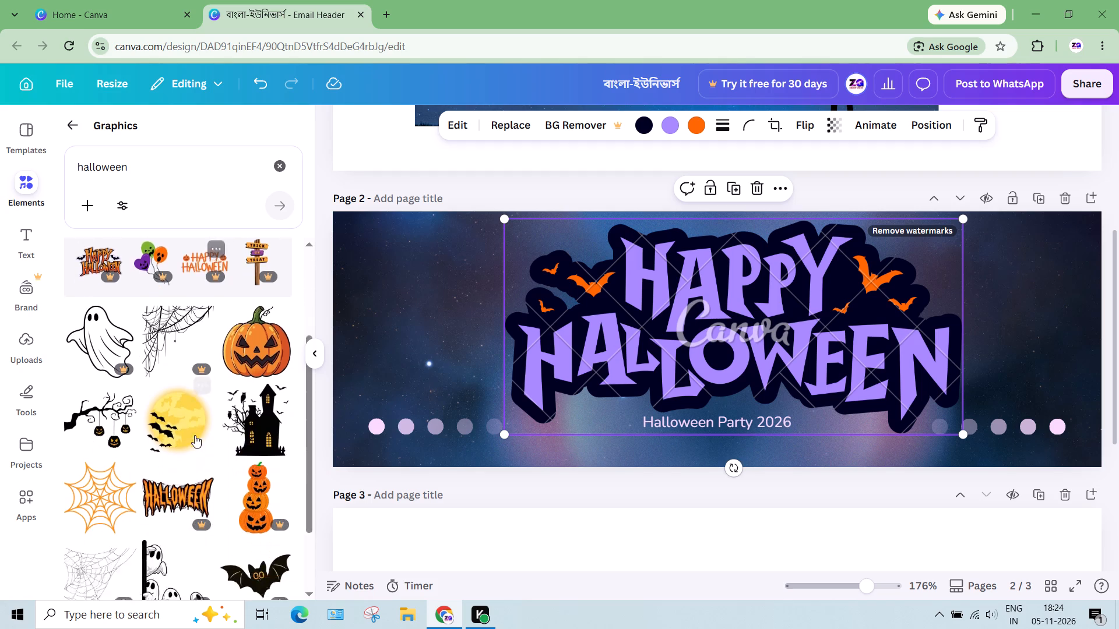
pyautogui.scroll(-6, 195, 435)
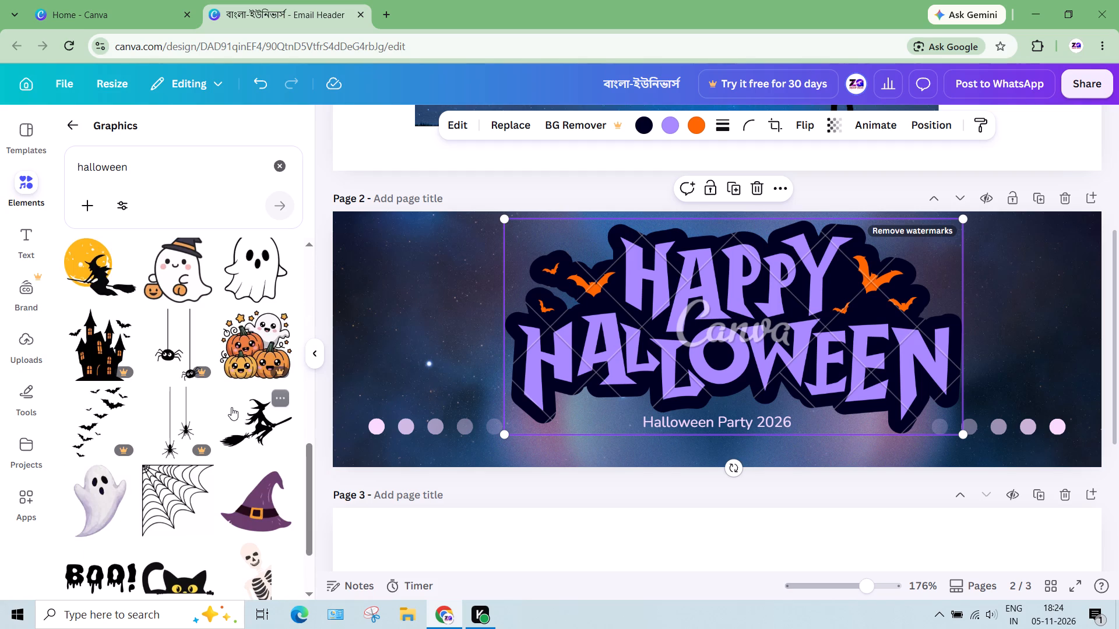
pyautogui.scroll(-10, 211, 410)
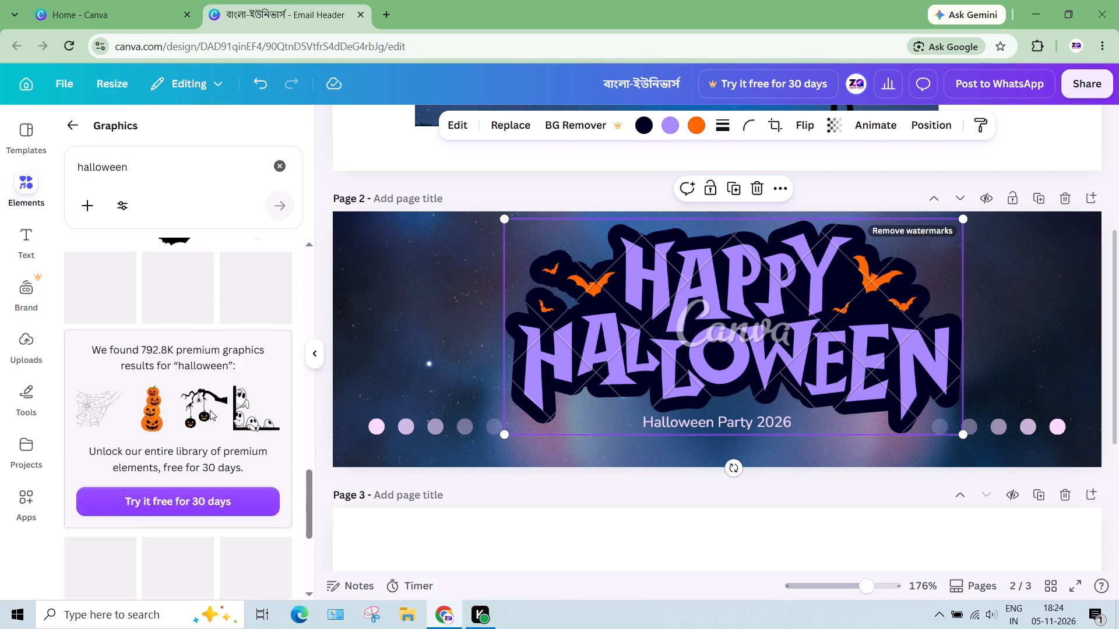
pyautogui.scroll(-5, 210, 410)
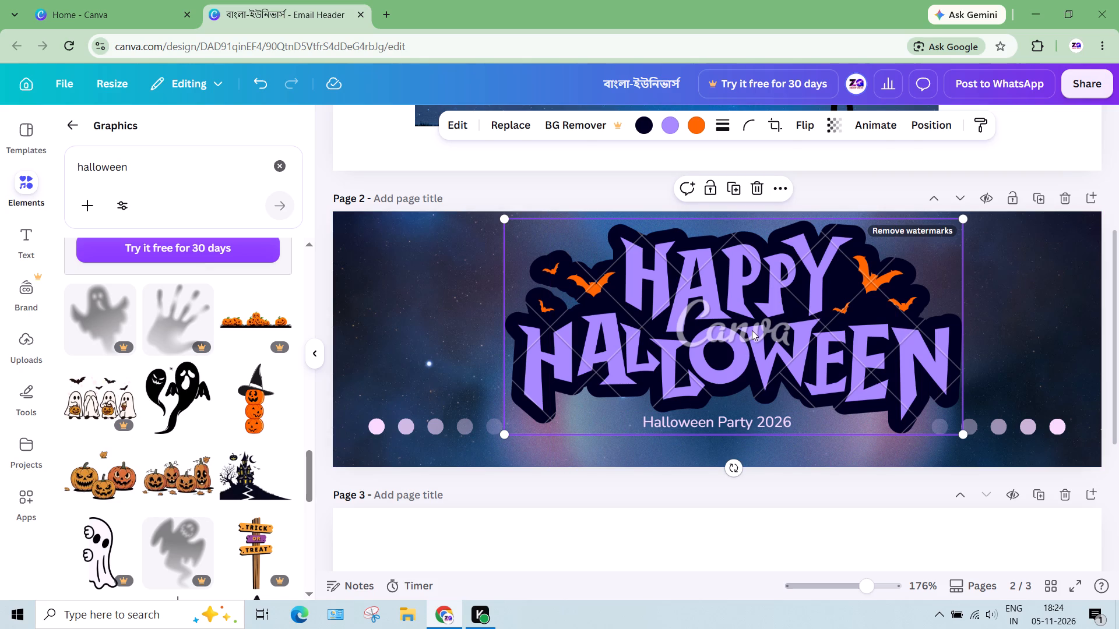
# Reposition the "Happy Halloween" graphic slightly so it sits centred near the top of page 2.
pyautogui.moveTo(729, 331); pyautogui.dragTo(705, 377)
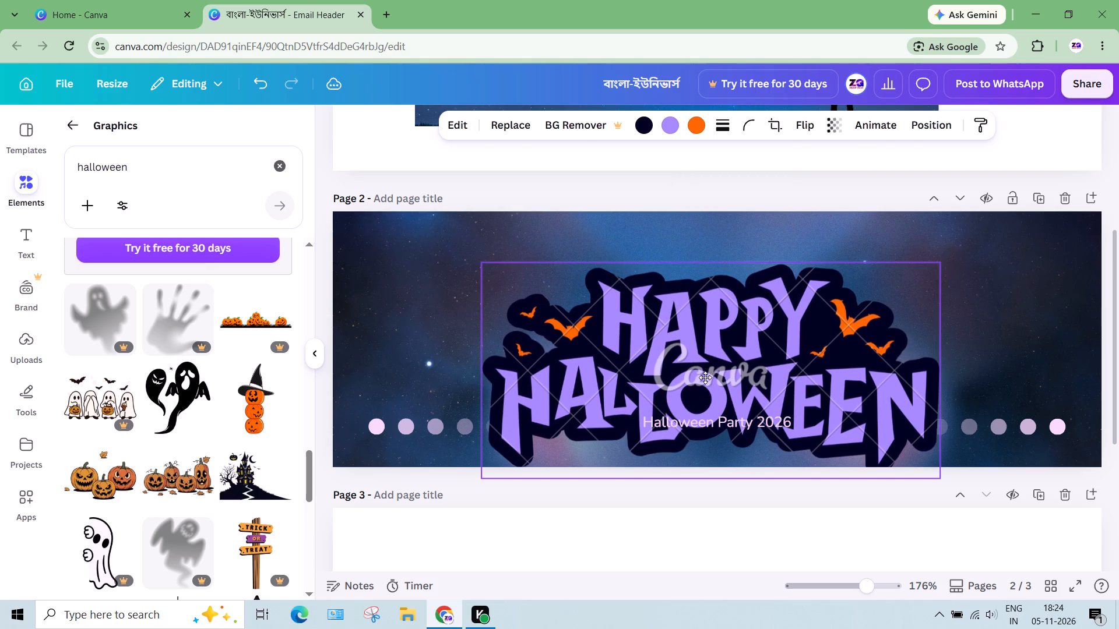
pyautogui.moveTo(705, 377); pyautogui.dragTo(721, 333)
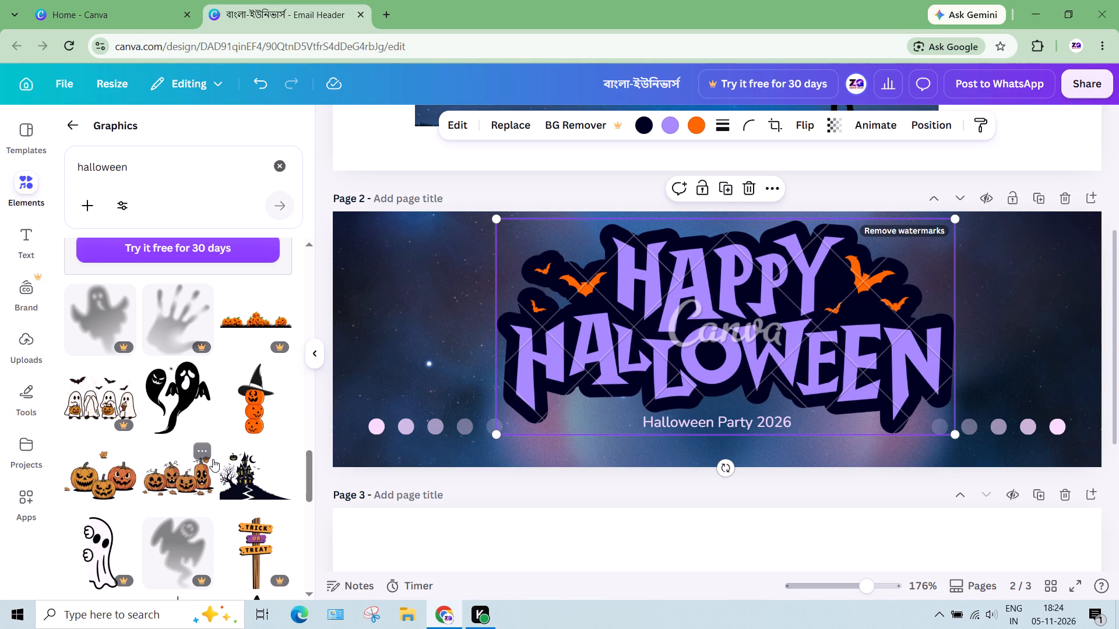
# Search the graphics for "Halloween border" and add the rectangular candy, pumpkin and skull frame to page 2.
pyautogui.scroll(-5, 150, 459)
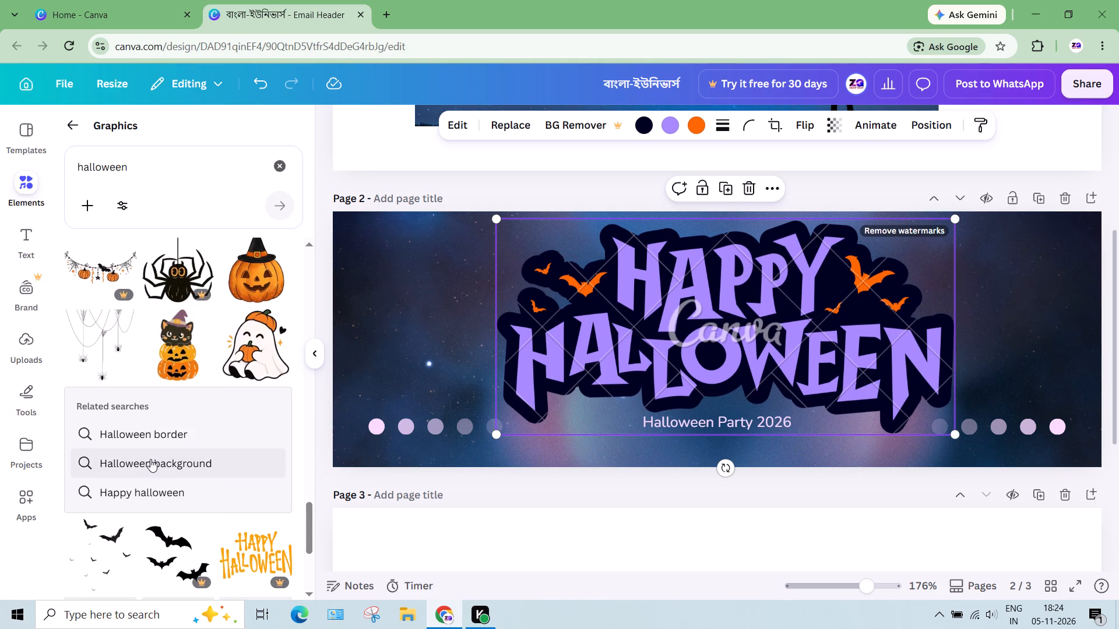
pyautogui.scroll(-3, 150, 459)
pyautogui.scroll(2, 150, 459)
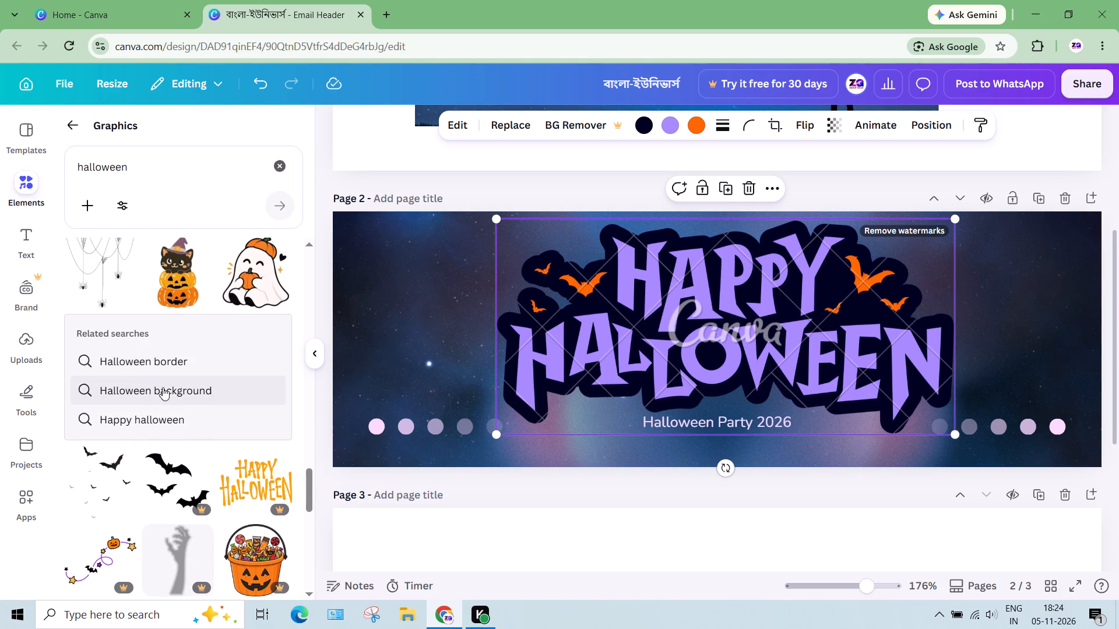
pyautogui.click(164, 364)
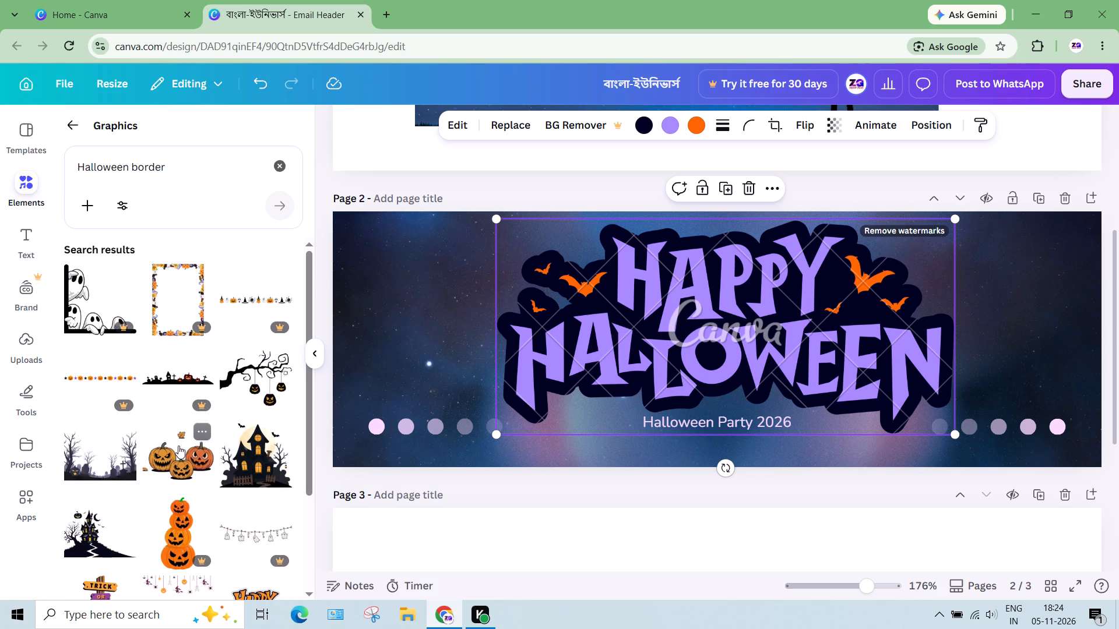
pyautogui.scroll(-4, 179, 446)
pyautogui.click(252, 475)
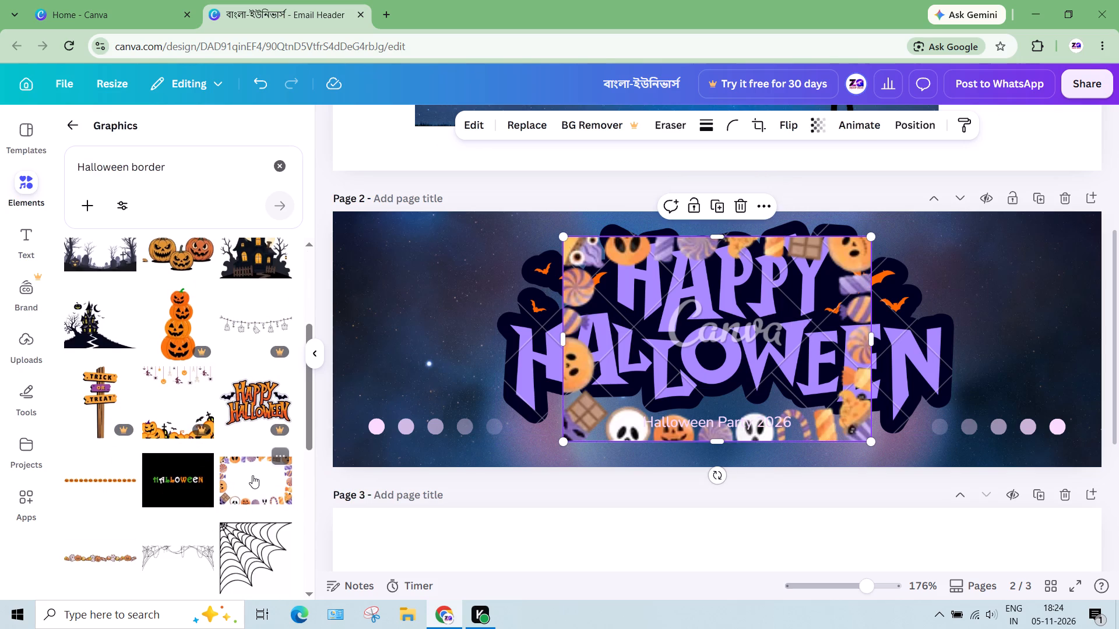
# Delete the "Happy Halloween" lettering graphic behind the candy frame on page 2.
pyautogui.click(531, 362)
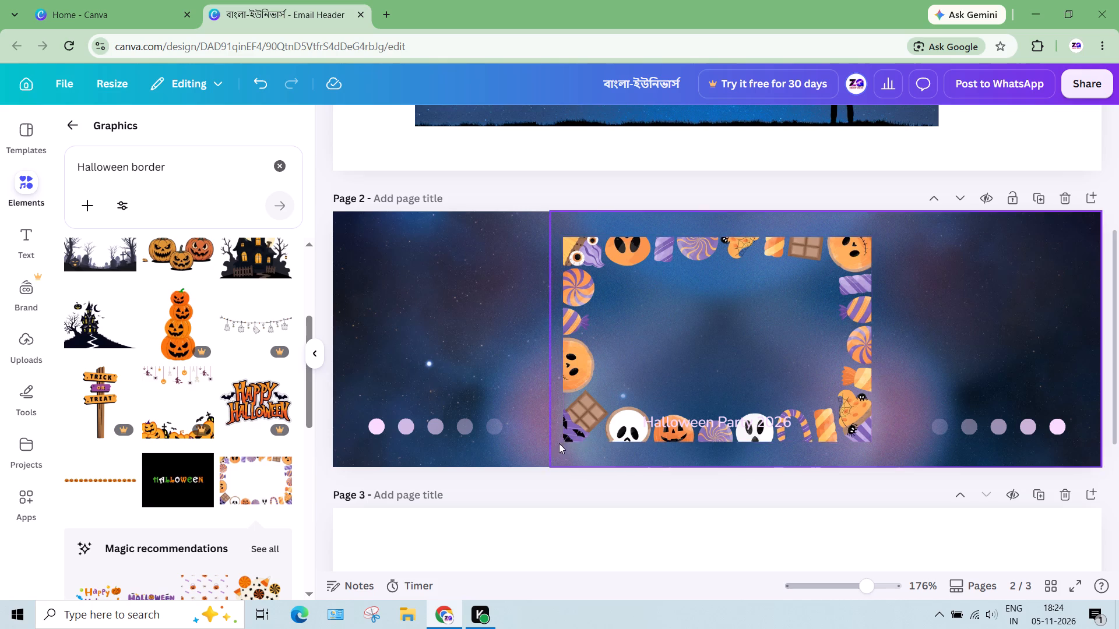
# Move the candy frame to the top edge of page 2 and enlarge it to reach the page's left edge, about 282 high.
pyautogui.moveTo(564, 440); pyautogui.dragTo(585, 419)
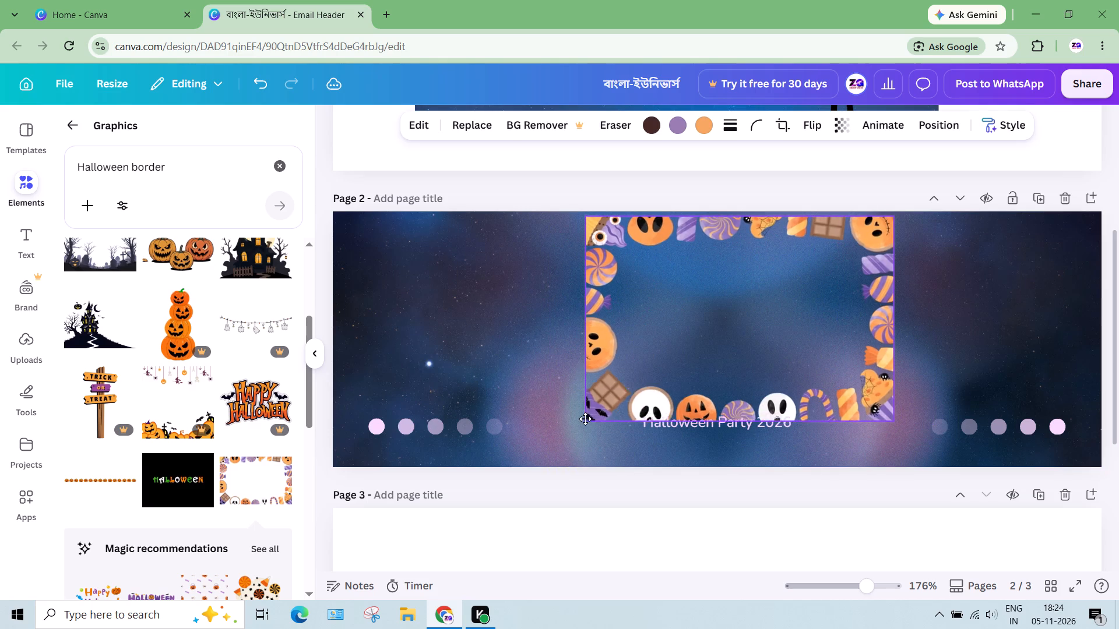
pyautogui.moveTo(585, 419); pyautogui.dragTo(568, 418)
pyautogui.moveTo(562, 420); pyautogui.dragTo(273, 373)
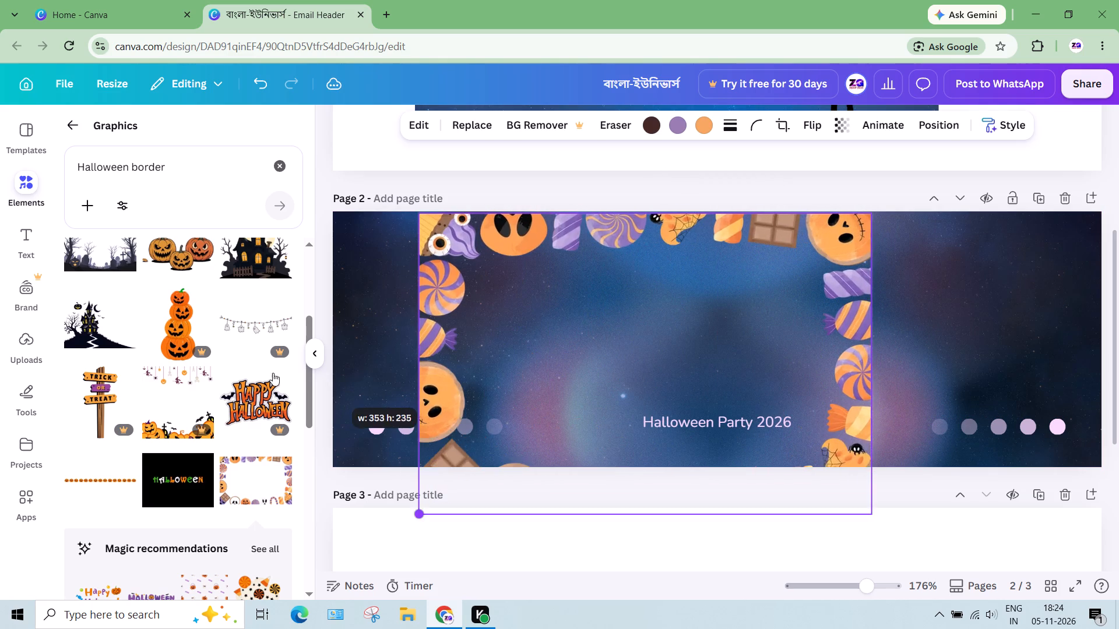
pyautogui.moveTo(273, 373); pyautogui.dragTo(192, 372)
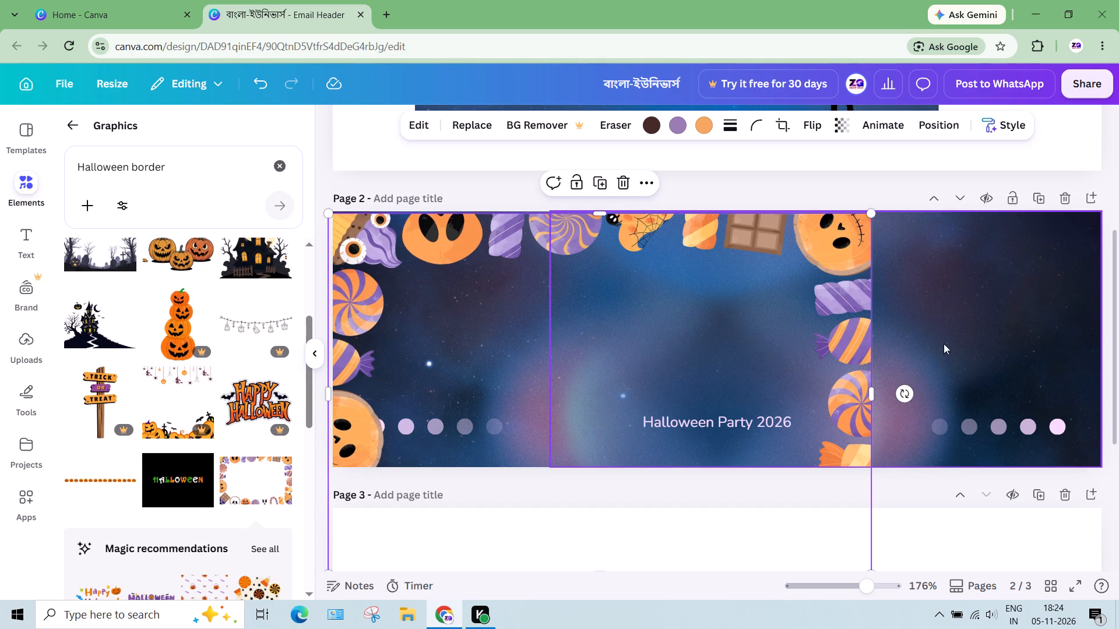
# Crop the candy frame from its right side to a width of about 153, keeping only its left portion.
pyautogui.moveTo(874, 344); pyautogui.dragTo(886, 344)
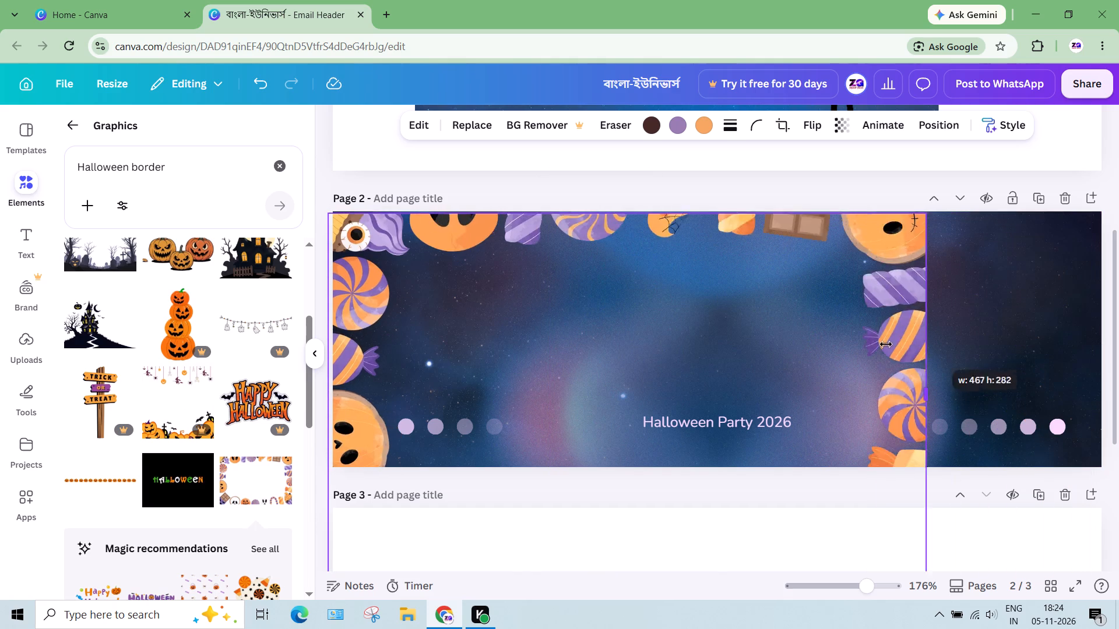
pyautogui.moveTo(886, 344); pyautogui.dragTo(769, 358)
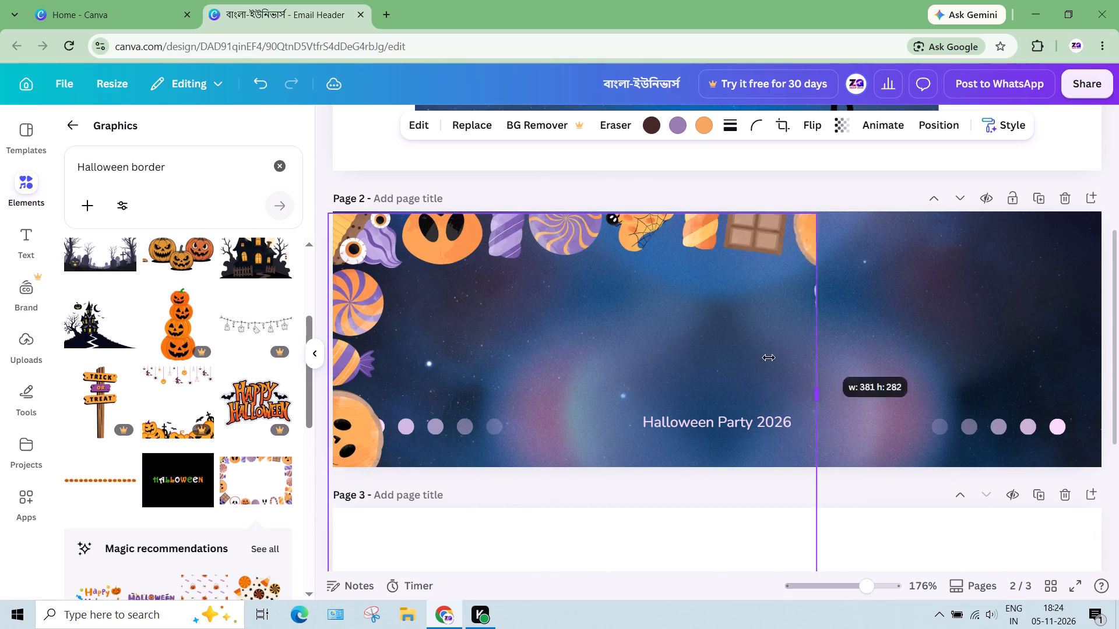
pyautogui.moveTo(769, 358); pyautogui.dragTo(467, 374)
pyautogui.moveTo(467, 374); pyautogui.dragTo(548, 418)
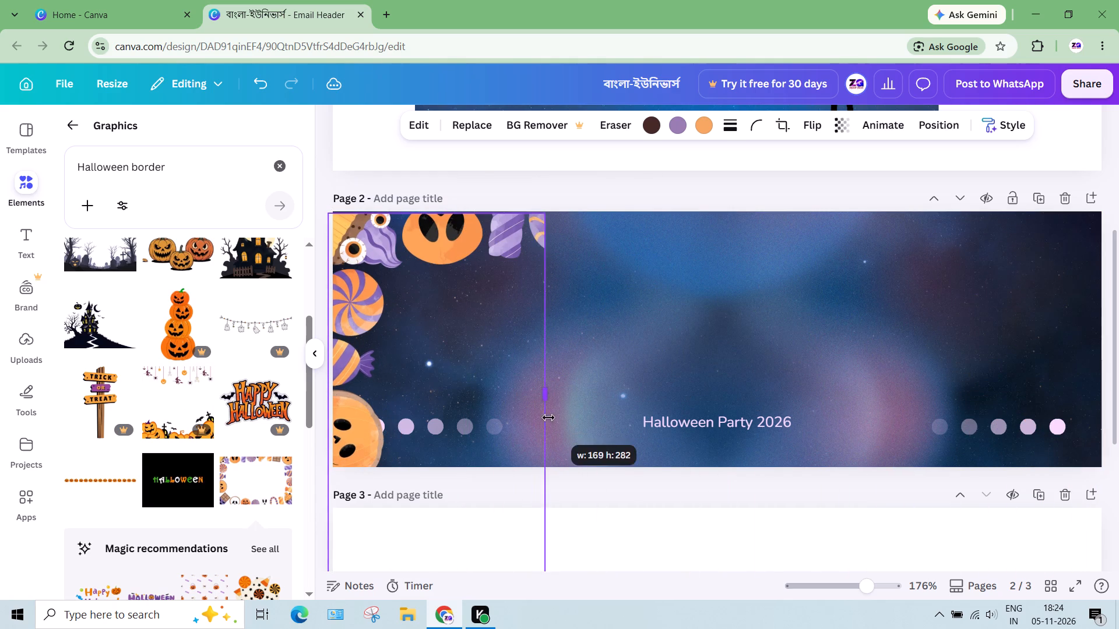
pyautogui.moveTo(548, 418); pyautogui.dragTo(527, 386)
# Move the cropped frame inward on page 2 and crop its top and bottom, keeping the striped candy and orange pumpkin face.
pyautogui.moveTo(426, 307); pyautogui.dragTo(545, 357)
pyautogui.moveTo(544, 263); pyautogui.dragTo(544, 393)
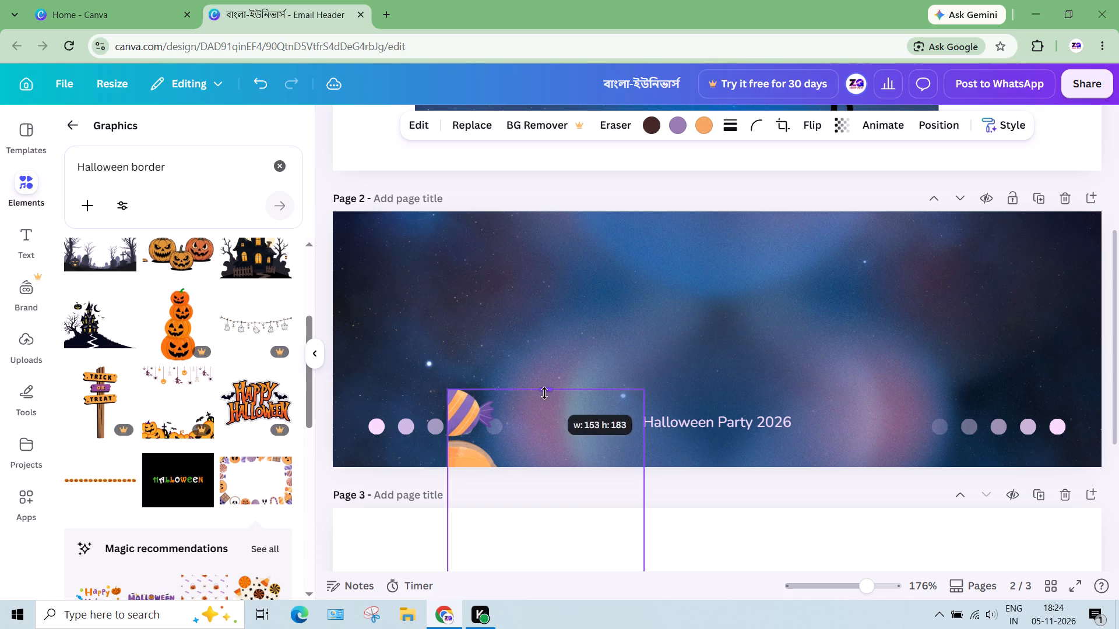
pyautogui.moveTo(544, 393); pyautogui.dragTo(545, 394)
pyautogui.moveTo(534, 426); pyautogui.dragTo(594, 257)
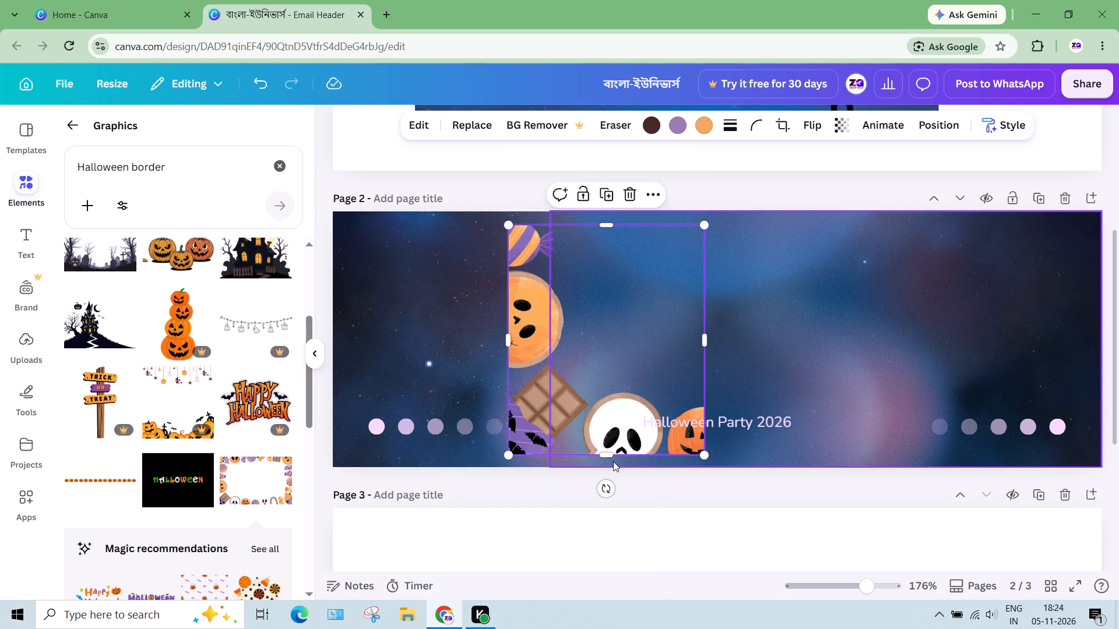
pyautogui.moveTo(608, 453); pyautogui.dragTo(595, 332)
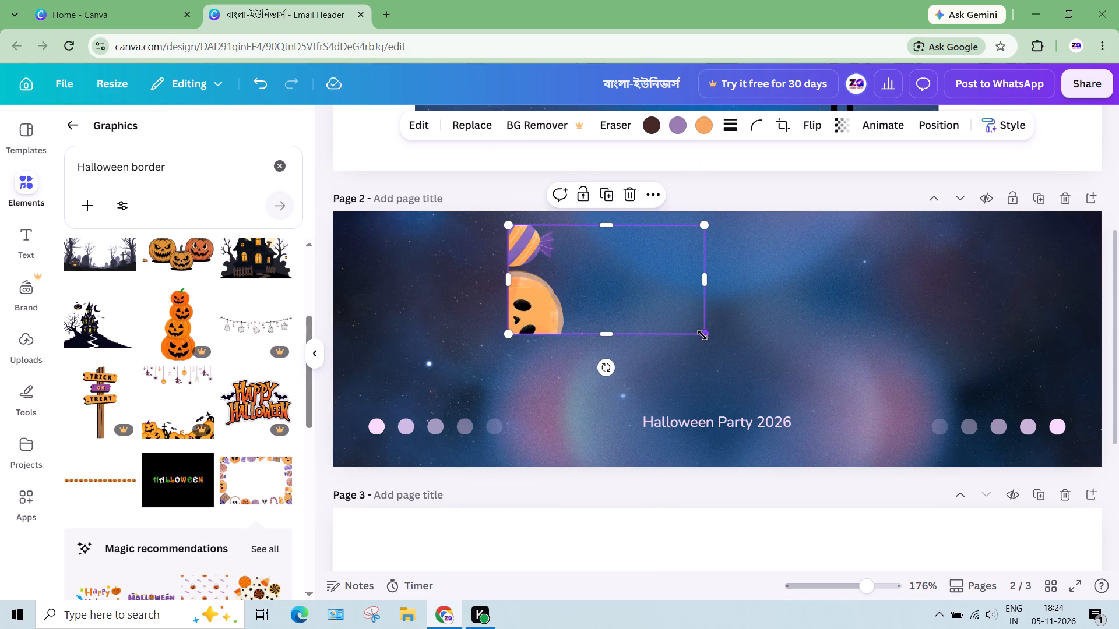
# Enlarge the cropped candy and pumpkin piece proportionally from its lower-right corner.
pyautogui.moveTo(702, 335); pyautogui.dragTo(787, 362)
pyautogui.scroll(-6, 648, 318)
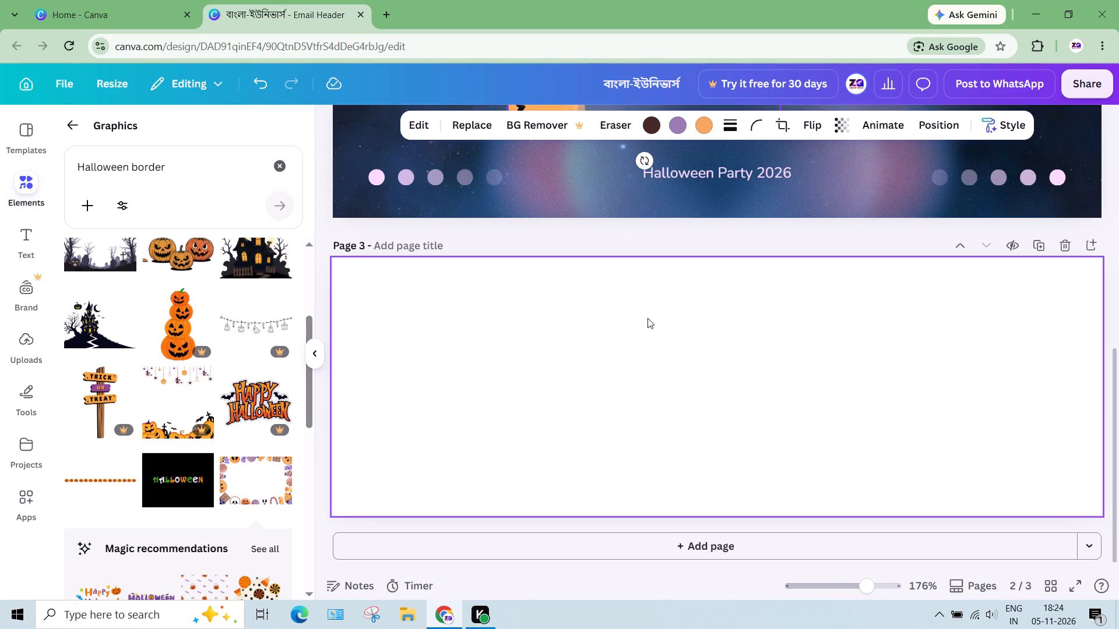
# Delete the cropped candy and pumpkin piece from page 2.
pyautogui.scroll(5, 653, 327)
pyautogui.click(569, 405)
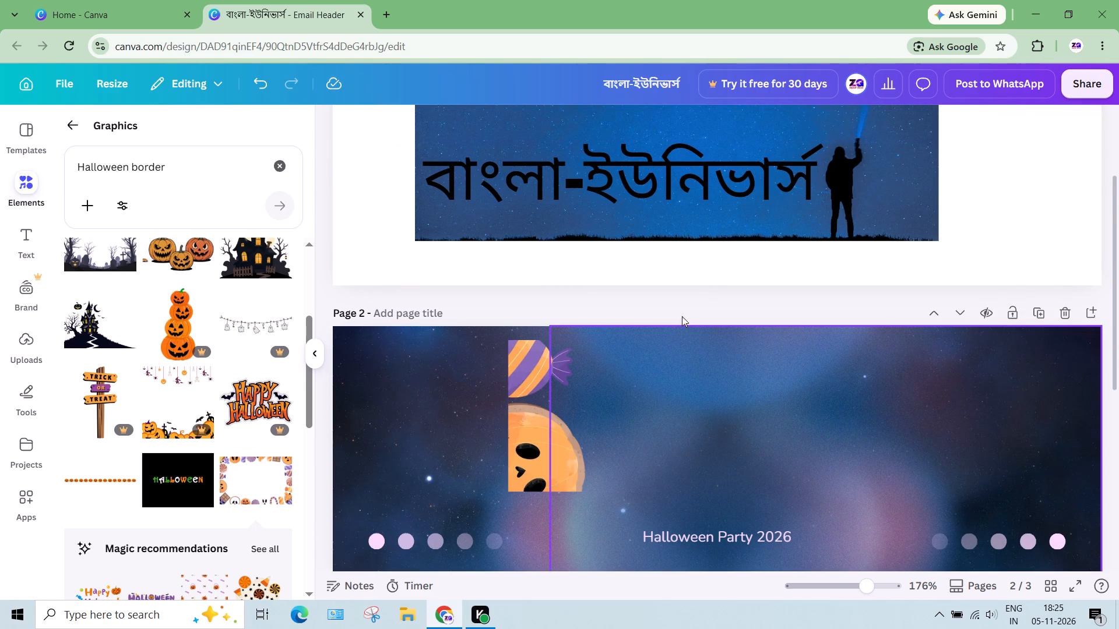
pyautogui.click(626, 406)
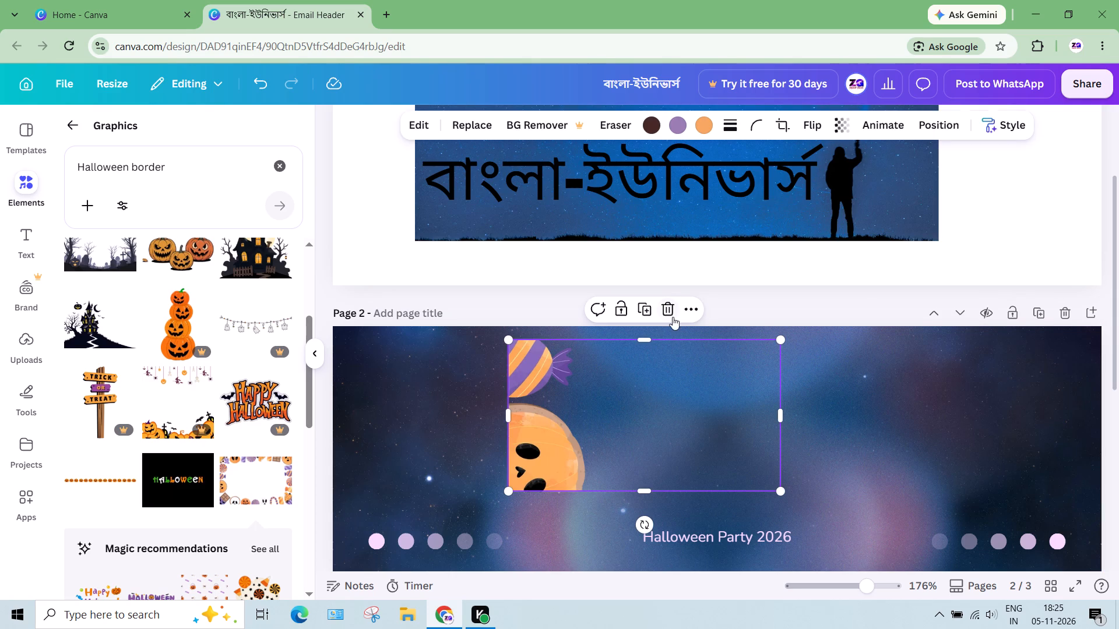
pyautogui.click(673, 317)
# Move the Halloween Party 2026 text up to the top centre of page 2.
pyautogui.scroll(-2, 561, 470)
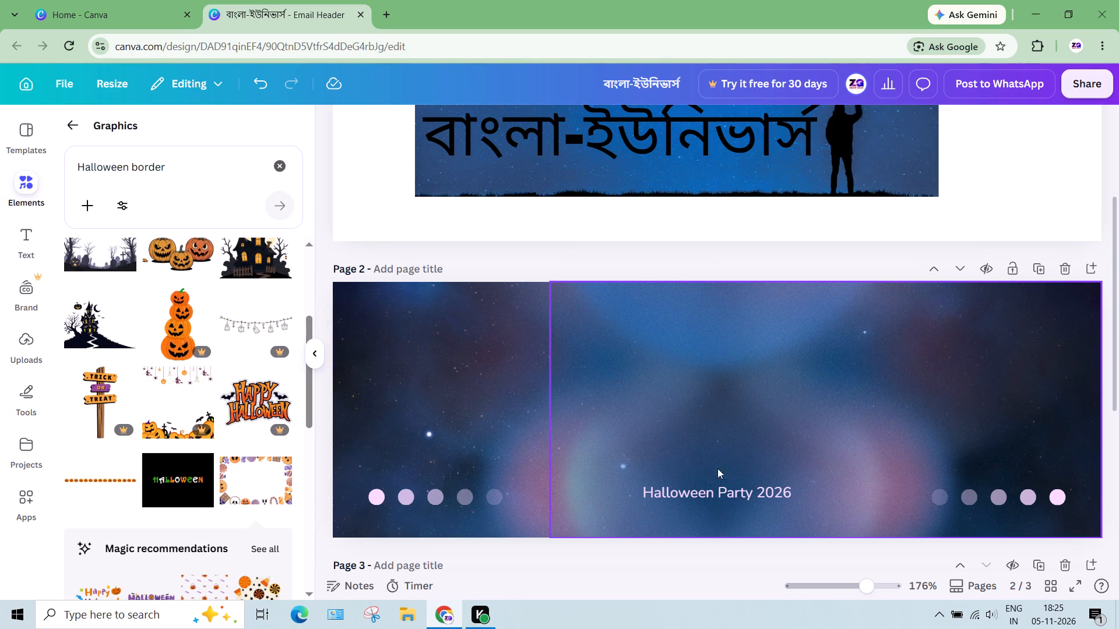
pyautogui.moveTo(719, 394); pyautogui.dragTo(714, 222)
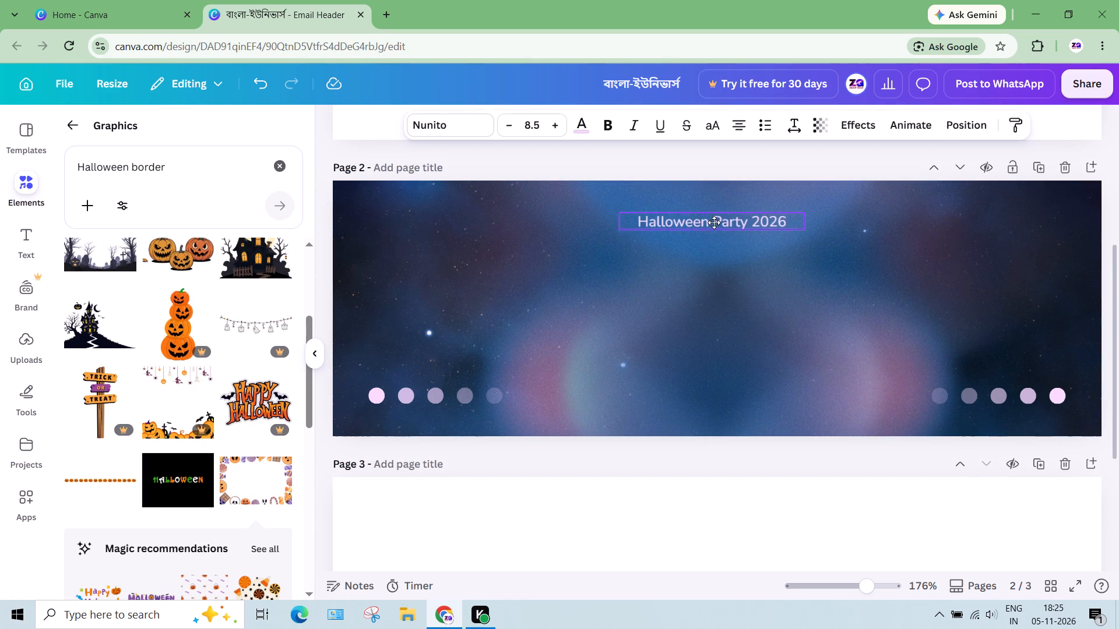
pyautogui.moveTo(714, 222); pyautogui.dragTo(721, 221)
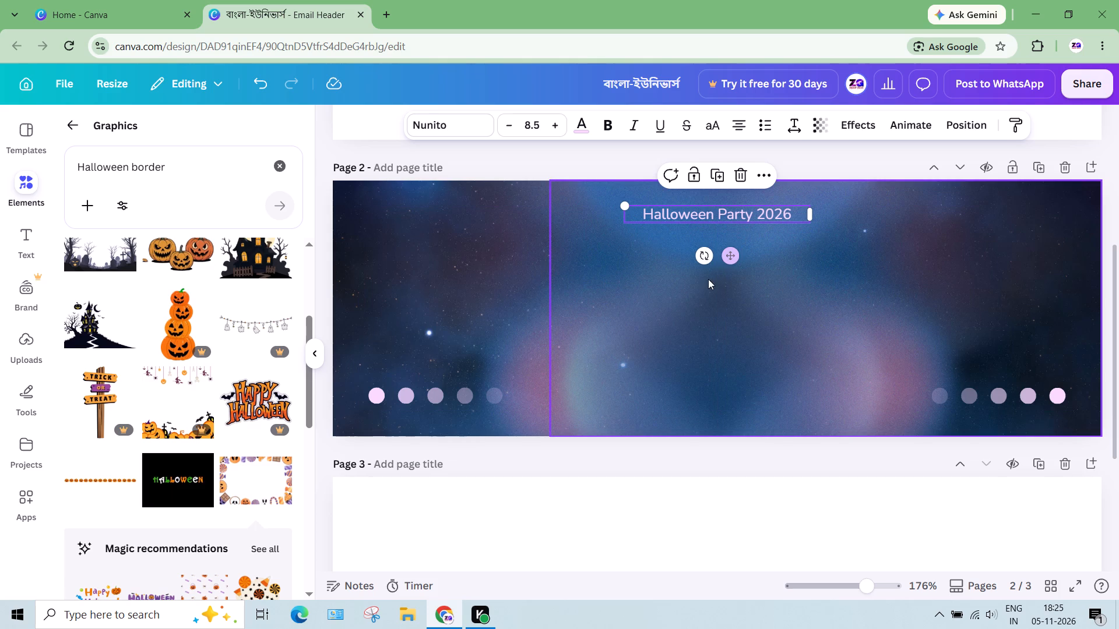
# Enlarge the Halloween Party 2026 text to a font size of about 12.4 and recentre it near the top of page 2.
pyautogui.click(667, 214)
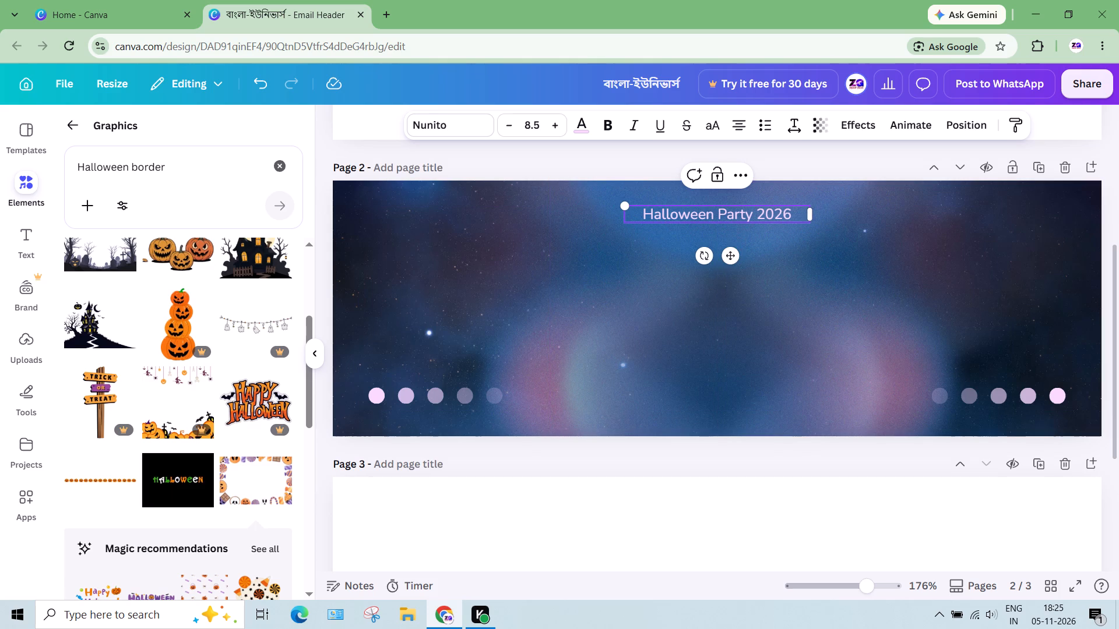
pyautogui.moveTo(793, 218); pyautogui.dragTo(632, 209)
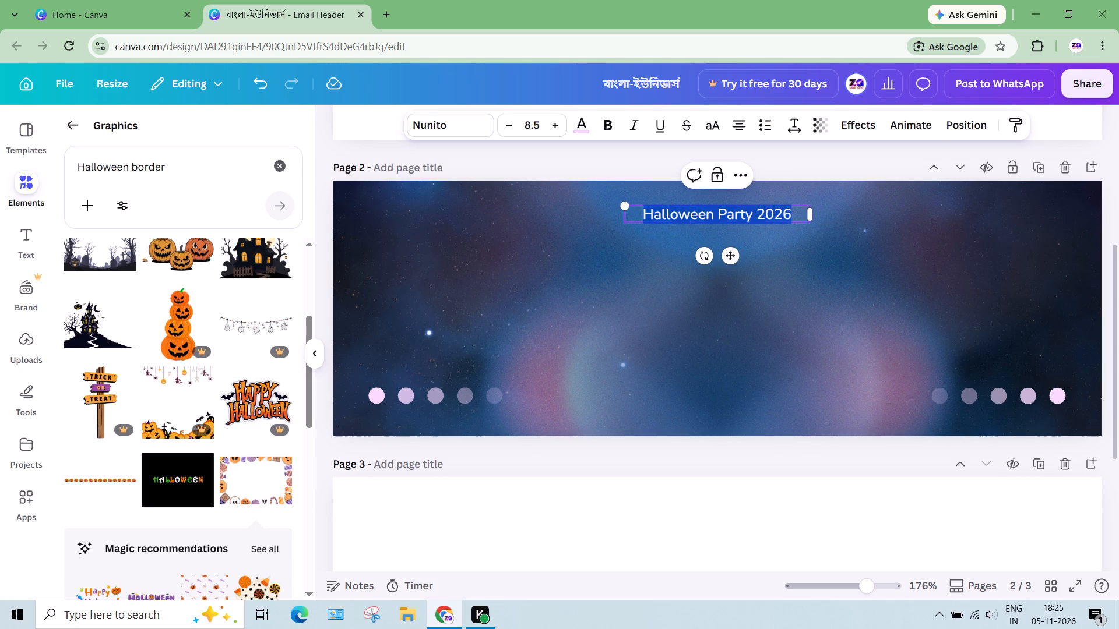
pyautogui.moveTo(632, 209); pyautogui.dragTo(634, 208)
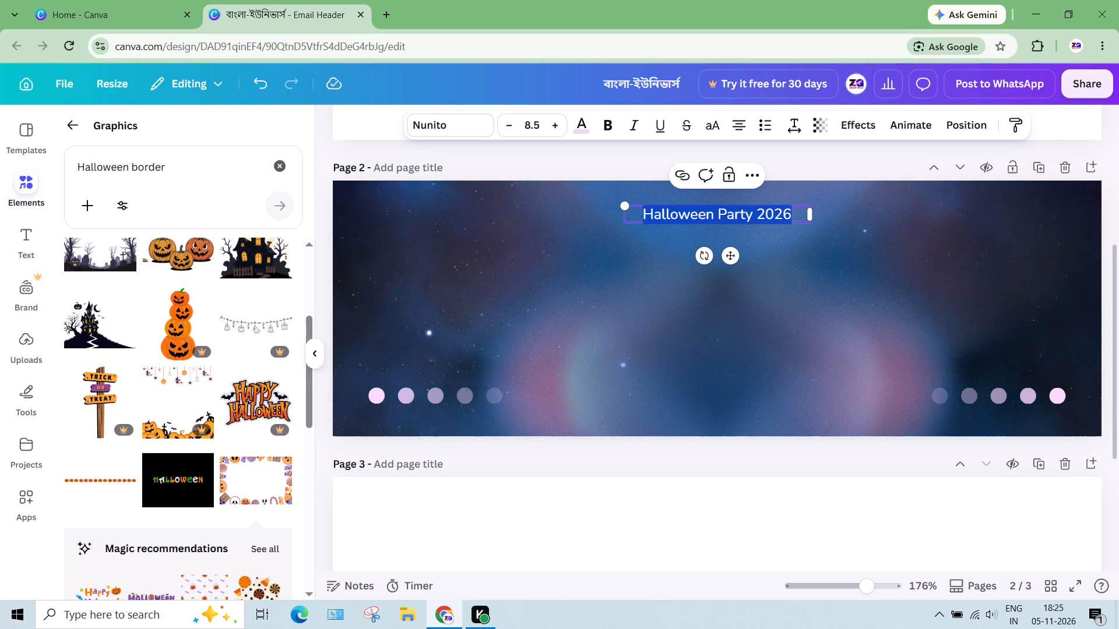
pyautogui.moveTo(680, 219); pyautogui.dragTo(678, 239)
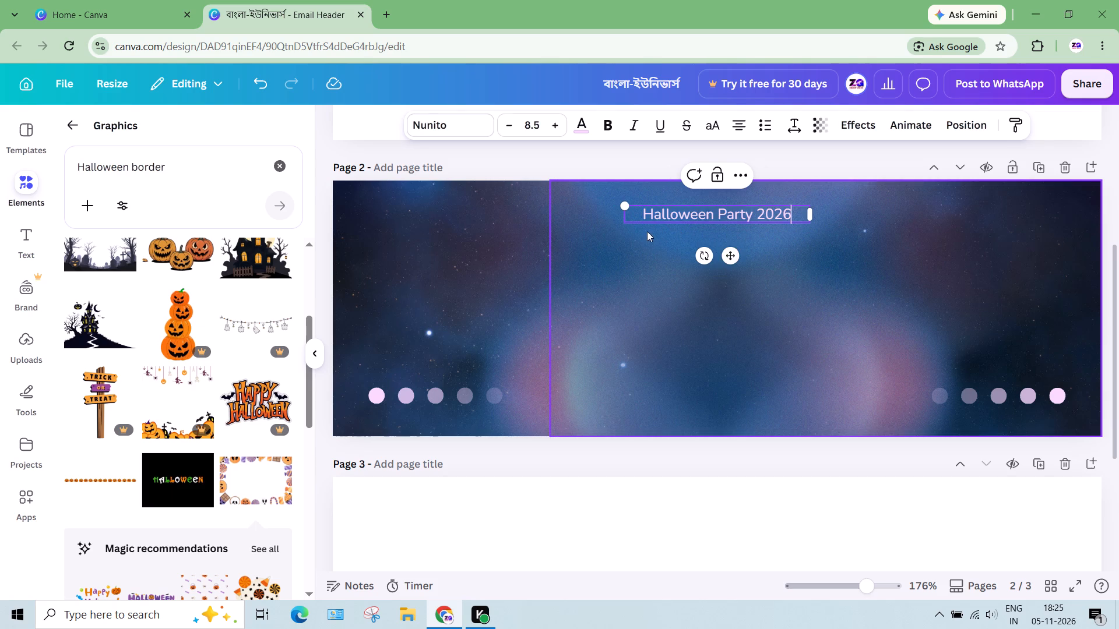
pyautogui.moveTo(638, 220); pyautogui.dragTo(637, 235)
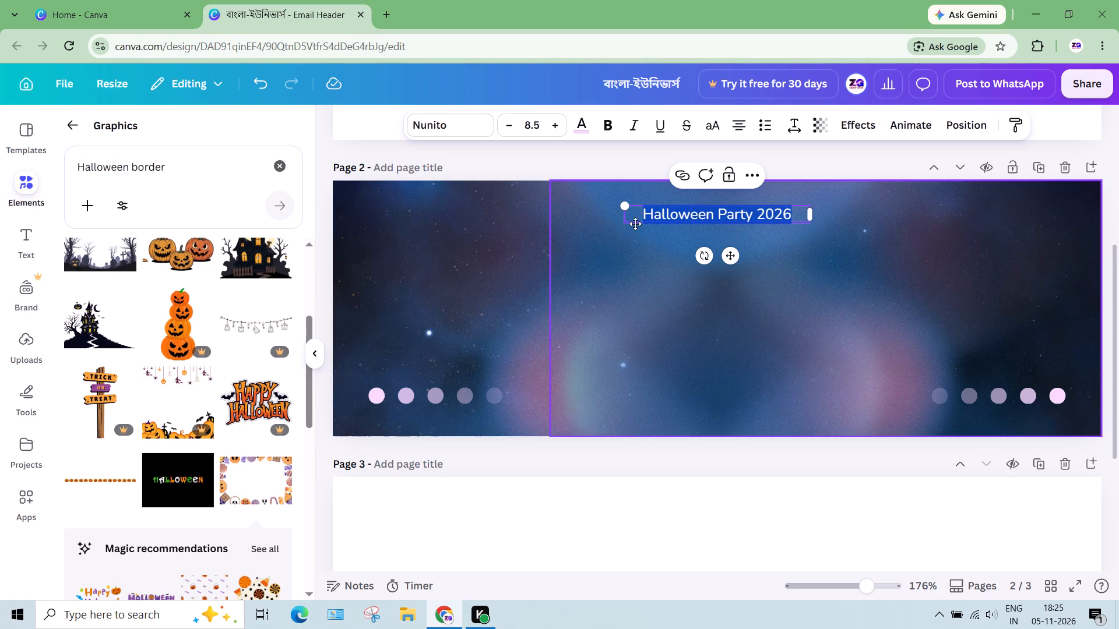
pyautogui.moveTo(627, 220); pyautogui.dragTo(590, 266)
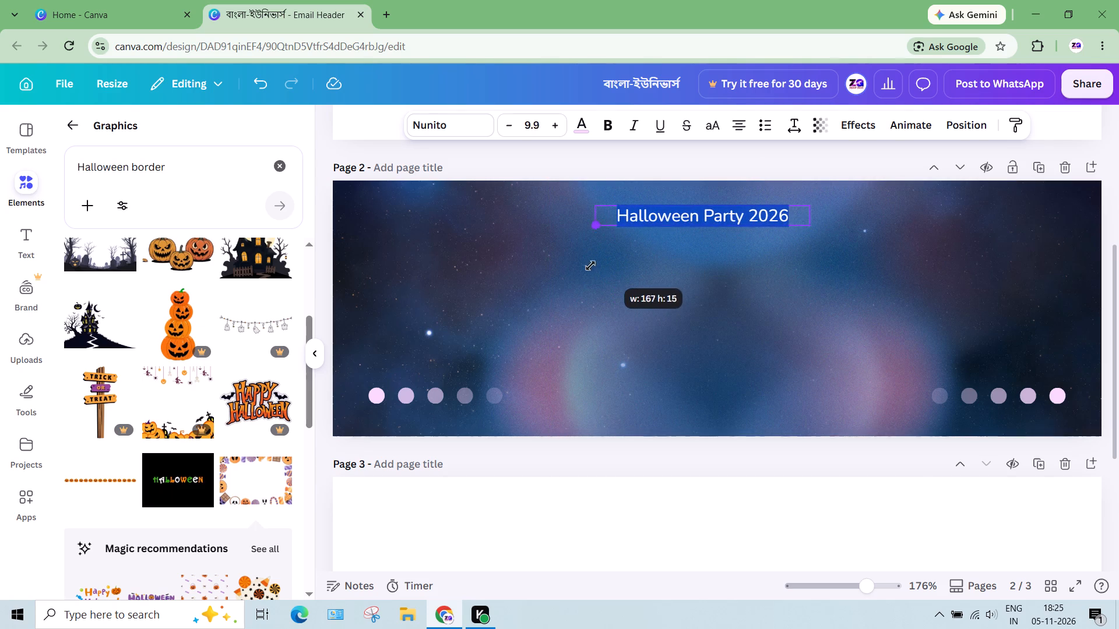
pyautogui.moveTo(590, 266); pyautogui.dragTo(586, 265)
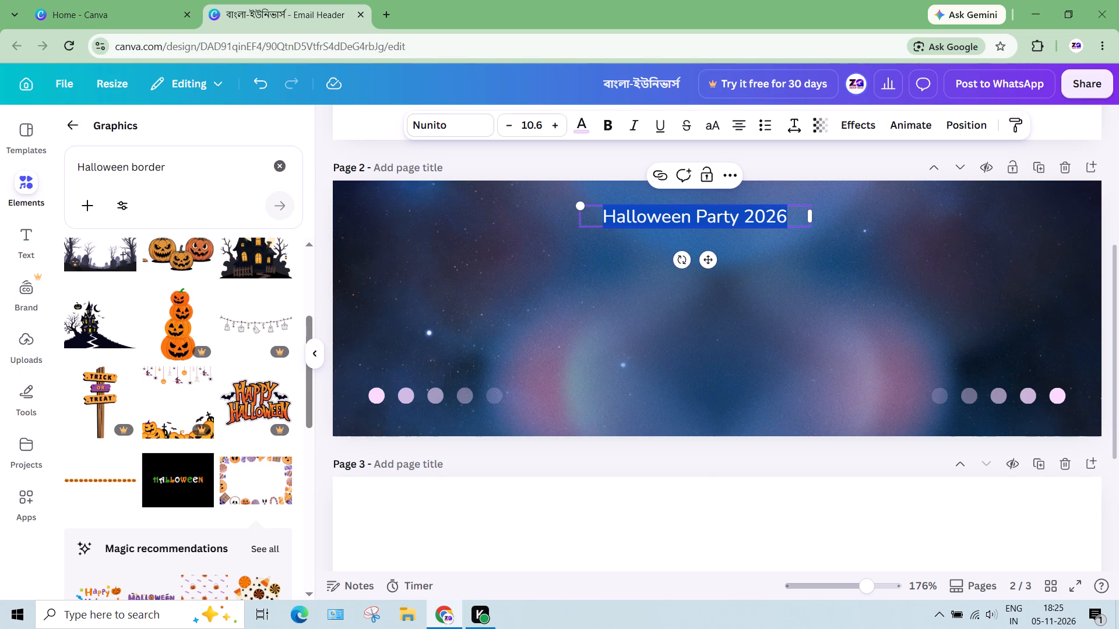
pyautogui.moveTo(811, 227); pyautogui.dragTo(850, 237)
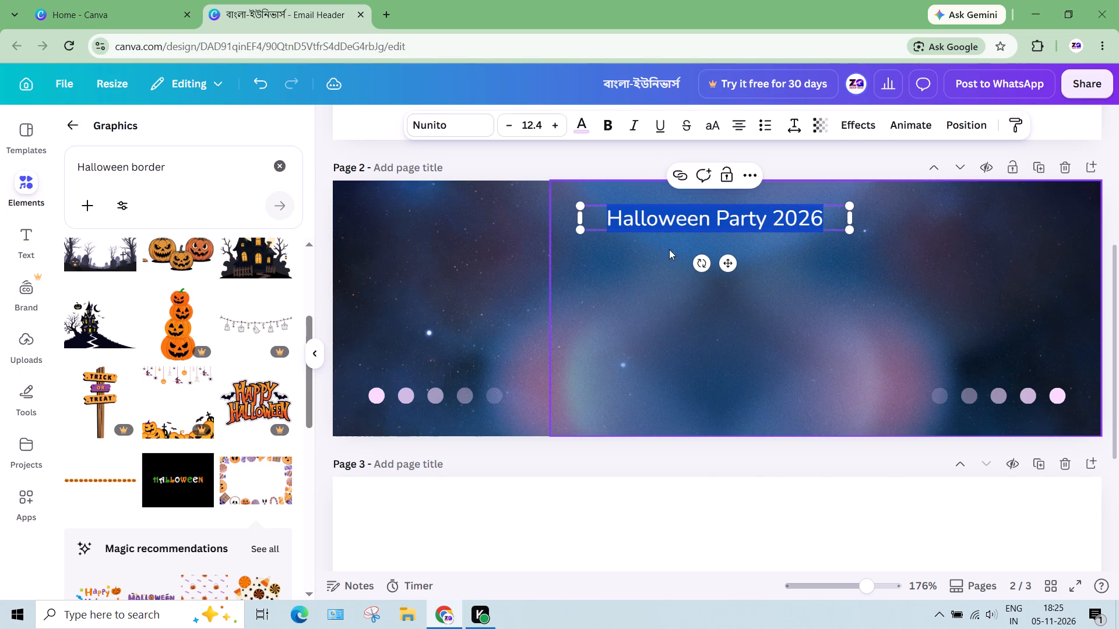
pyautogui.click(668, 250)
pyautogui.moveTo(722, 214); pyautogui.dragTo(715, 210)
# Add the graveyard graphic with bare trees and a glowing pumpkin to page 2 and scale it slightly from its lower-left corner.
pyautogui.click(110, 259)
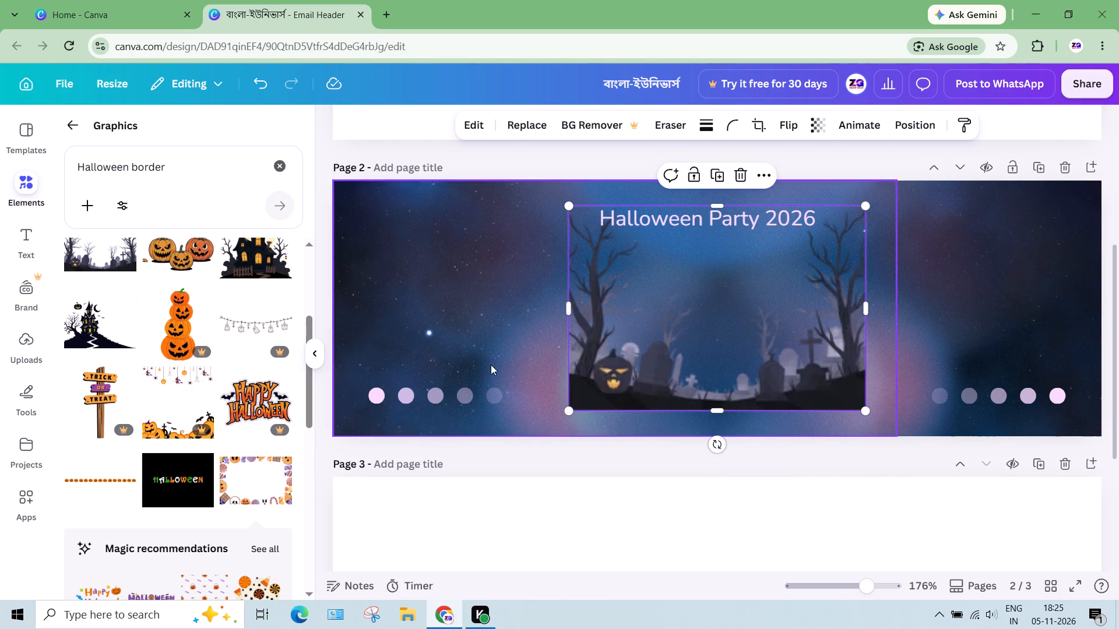
pyautogui.moveTo(568, 409); pyautogui.dragTo(477, 364)
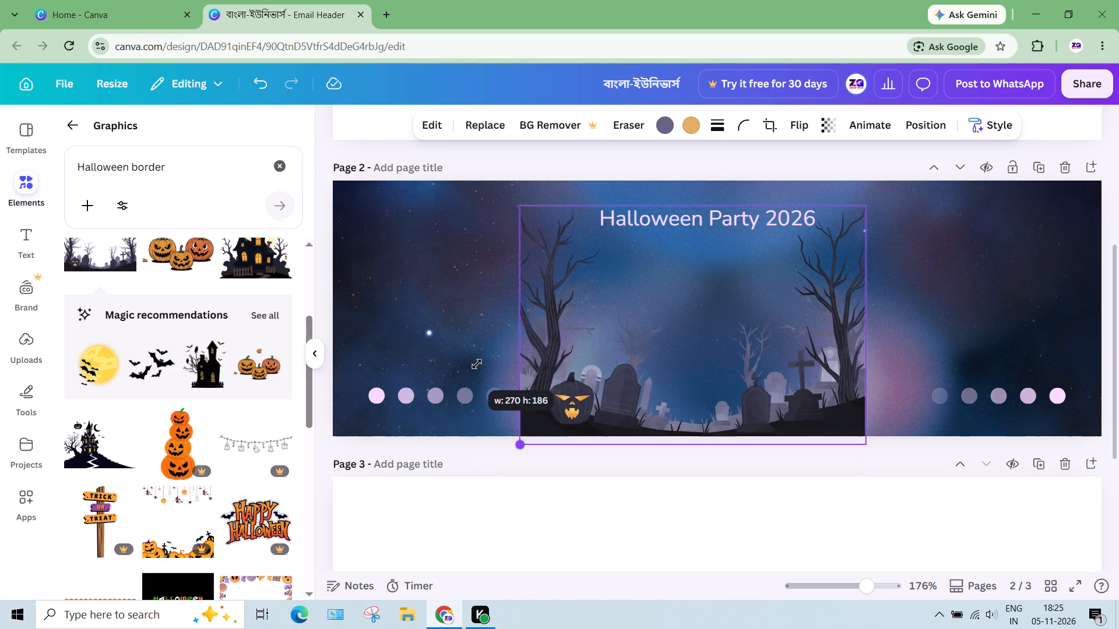
pyautogui.moveTo(477, 364); pyautogui.dragTo(522, 358)
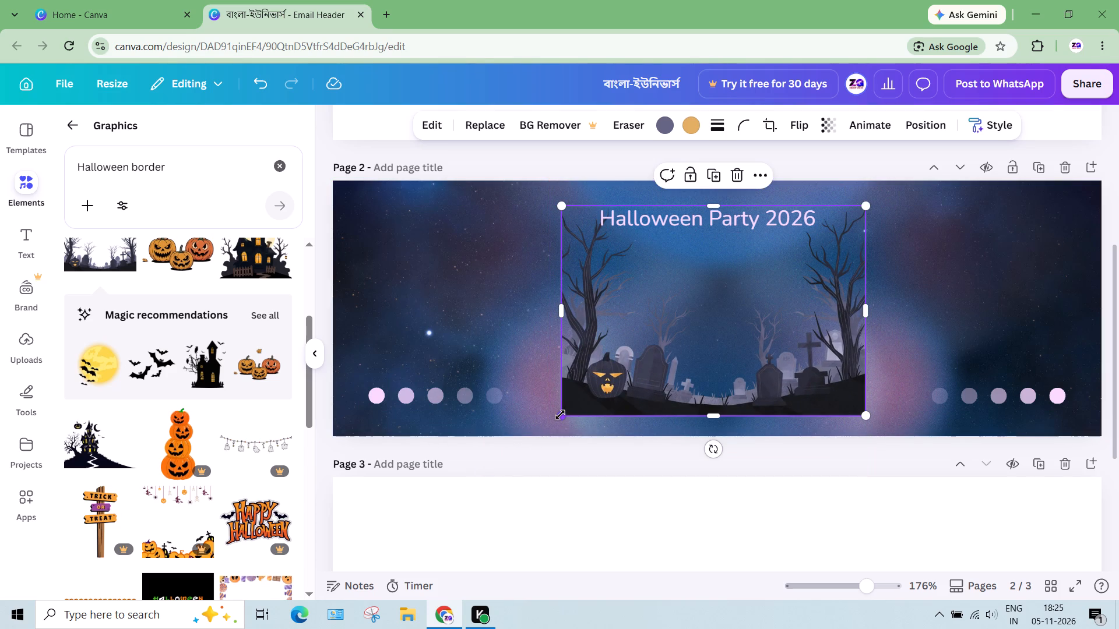
pyautogui.moveTo(560, 415); pyautogui.dragTo(536, 372)
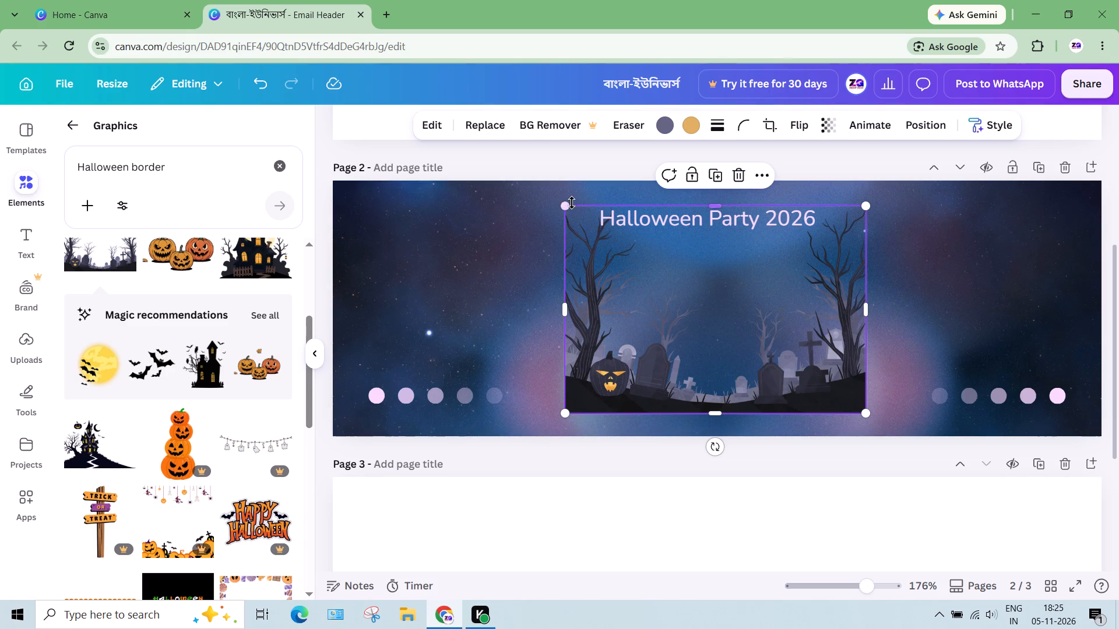
# Widen the graveyard graphic almost to page 2's left edge, extend it nearly to the top edge, and scale it up slightly.
pyautogui.moveTo(574, 203); pyautogui.dragTo(576, 266)
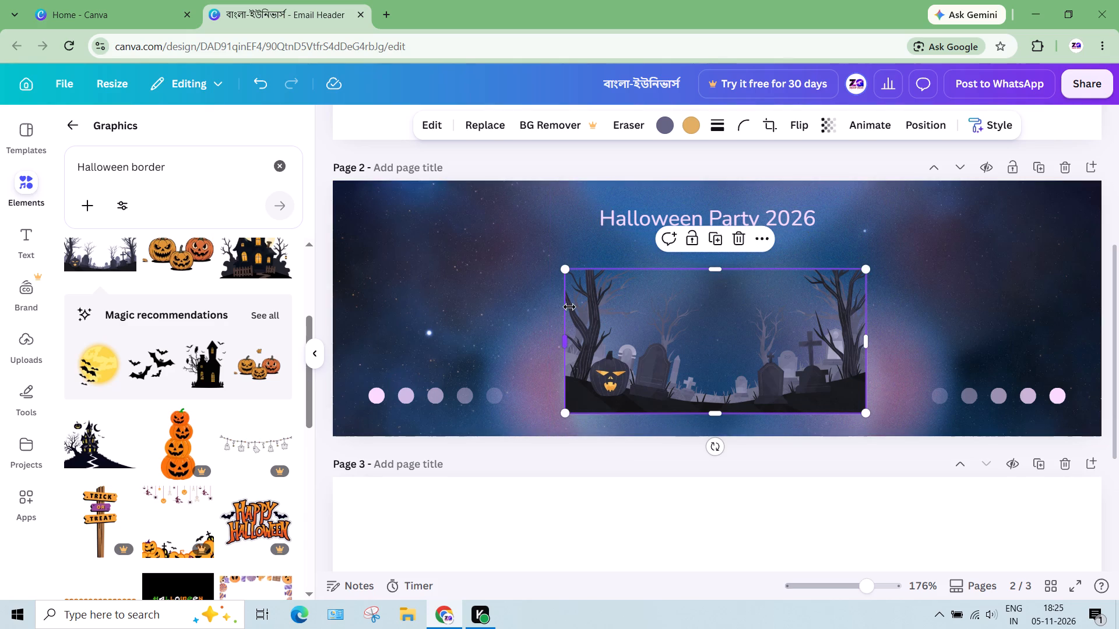
pyautogui.moveTo(569, 307); pyautogui.dragTo(361, 325)
pyautogui.moveTo(465, 268); pyautogui.dragTo(428, 189)
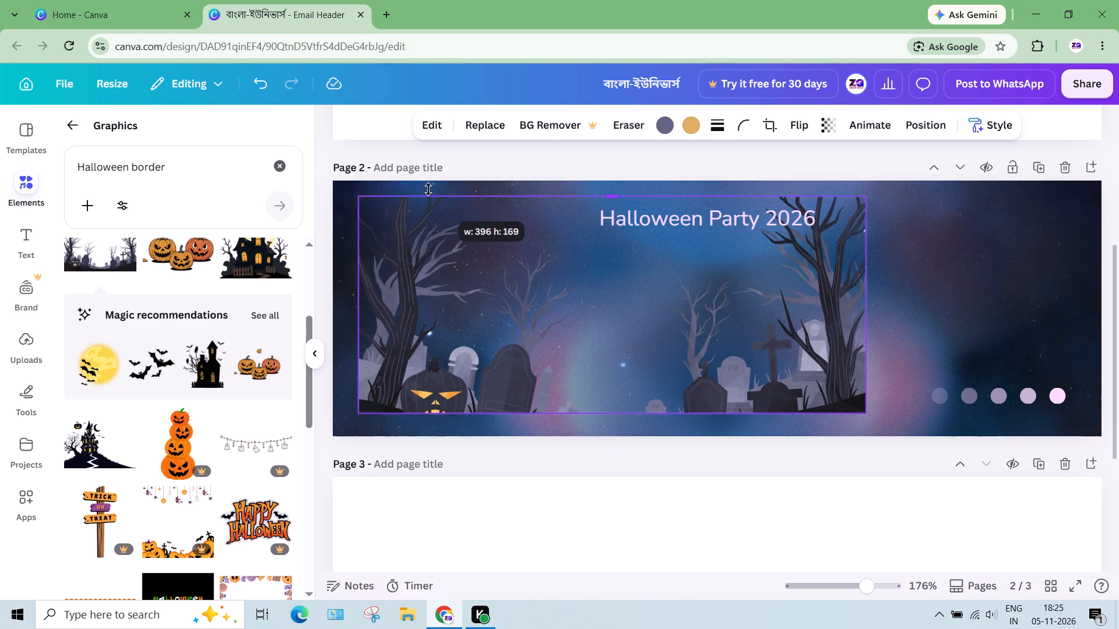
pyautogui.moveTo(428, 189); pyautogui.dragTo(434, 184)
pyautogui.moveTo(356, 414); pyautogui.dragTo(344, 431)
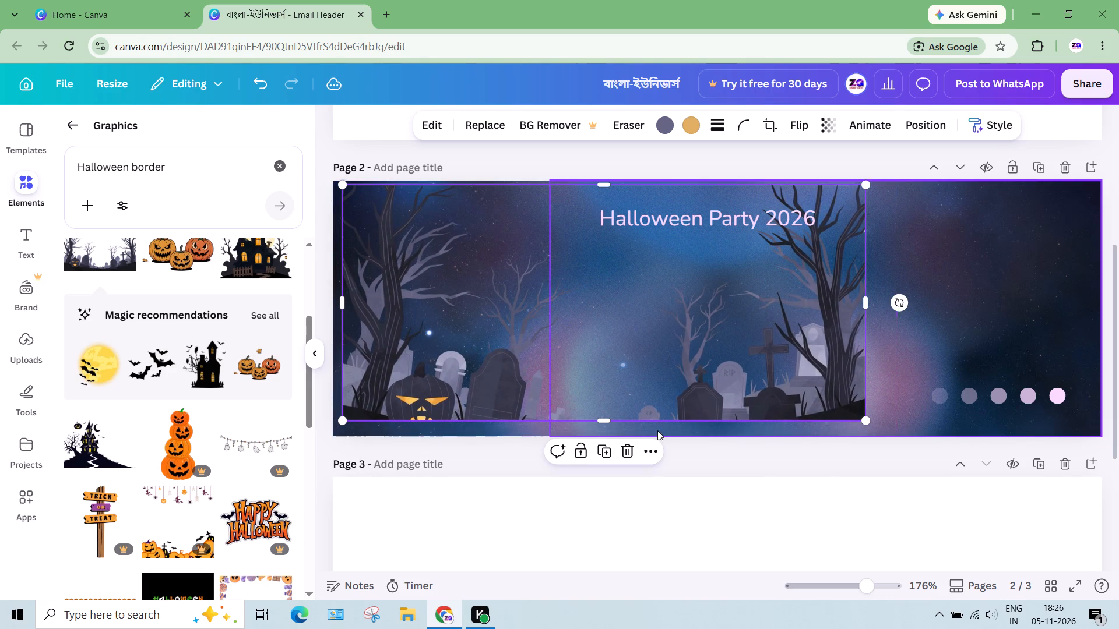
# Scale the graveyard graphic to about 418 wide, crop its top below the title, and extend its bottom past the page's lower edge.
pyautogui.moveTo(864, 422); pyautogui.dragTo(987, 390)
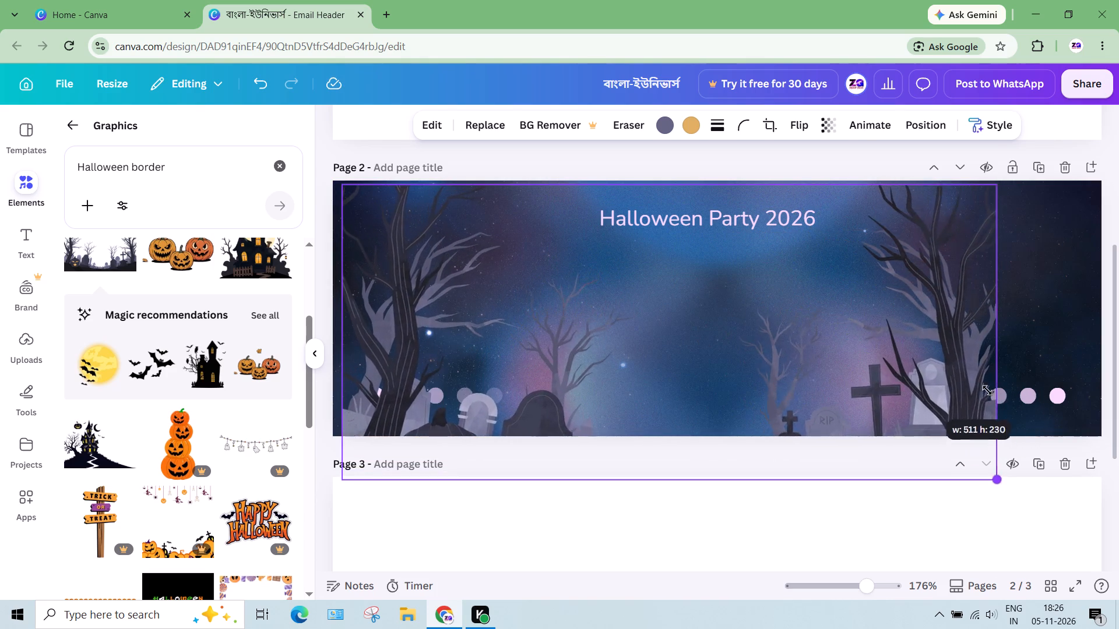
pyautogui.moveTo(987, 390); pyautogui.dragTo(916, 342)
pyautogui.moveTo(719, 430); pyautogui.dragTo(717, 401)
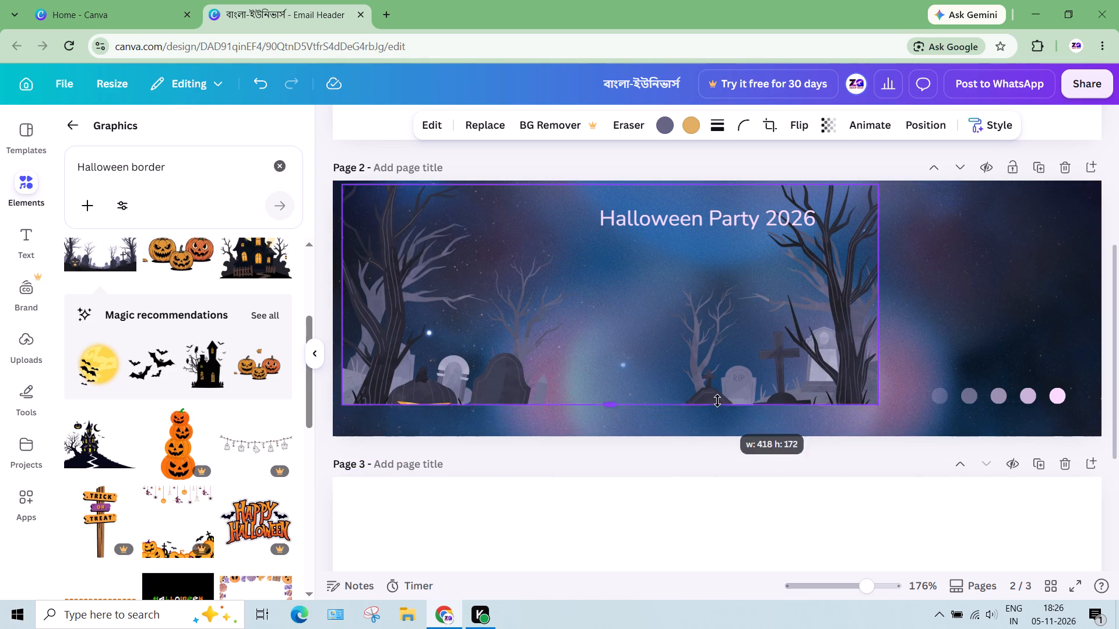
pyautogui.moveTo(717, 401); pyautogui.dragTo(720, 382)
pyautogui.scroll(-1, 686, 338)
pyautogui.scroll(1, 686, 338)
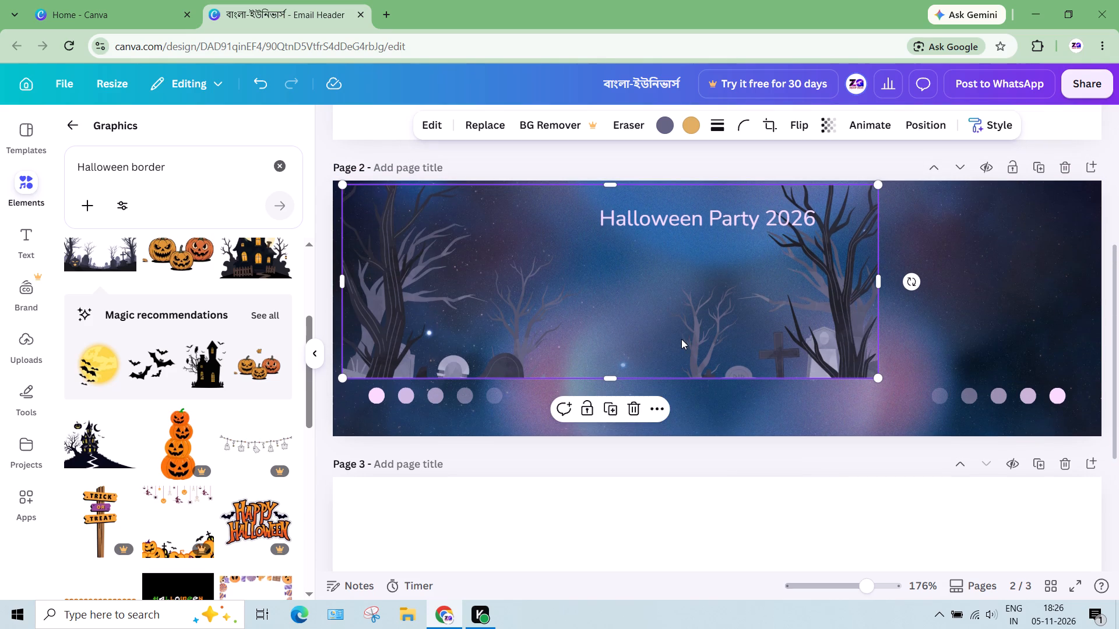
pyautogui.moveTo(610, 186); pyautogui.dragTo(610, 210)
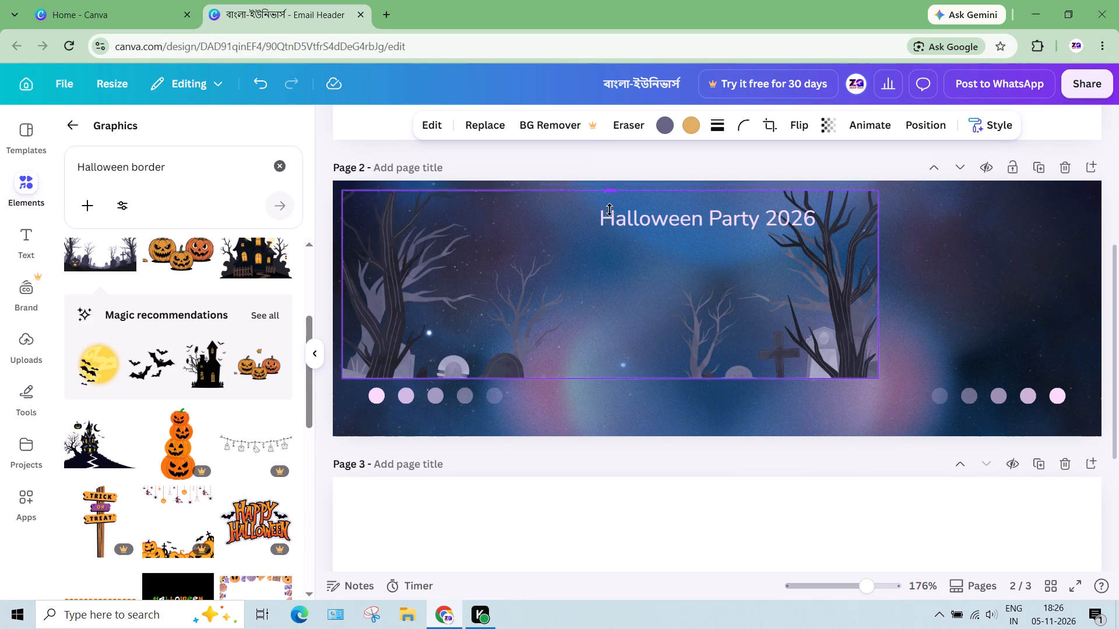
pyautogui.moveTo(610, 210); pyautogui.dragTo(613, 291)
pyautogui.moveTo(610, 377); pyautogui.dragTo(610, 444)
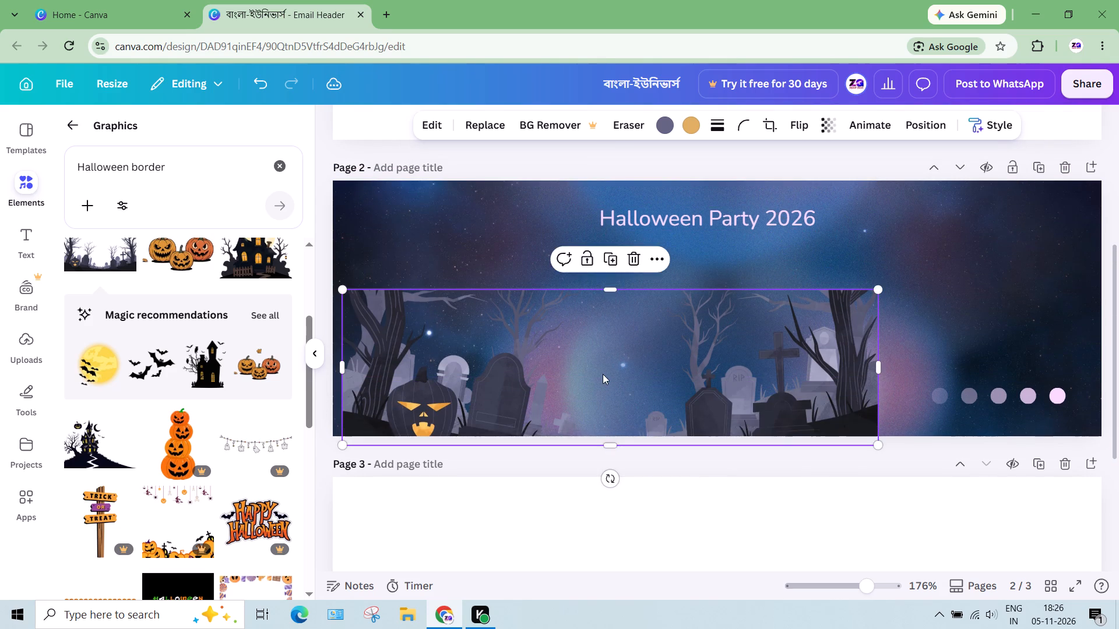
# Move the graveyard graphic up behind the title, extend its bottom to show the dark ground, and shift it toward the page centre.
pyautogui.moveTo(603, 374); pyautogui.dragTo(608, 287)
pyautogui.moveTo(619, 358); pyautogui.dragTo(617, 390)
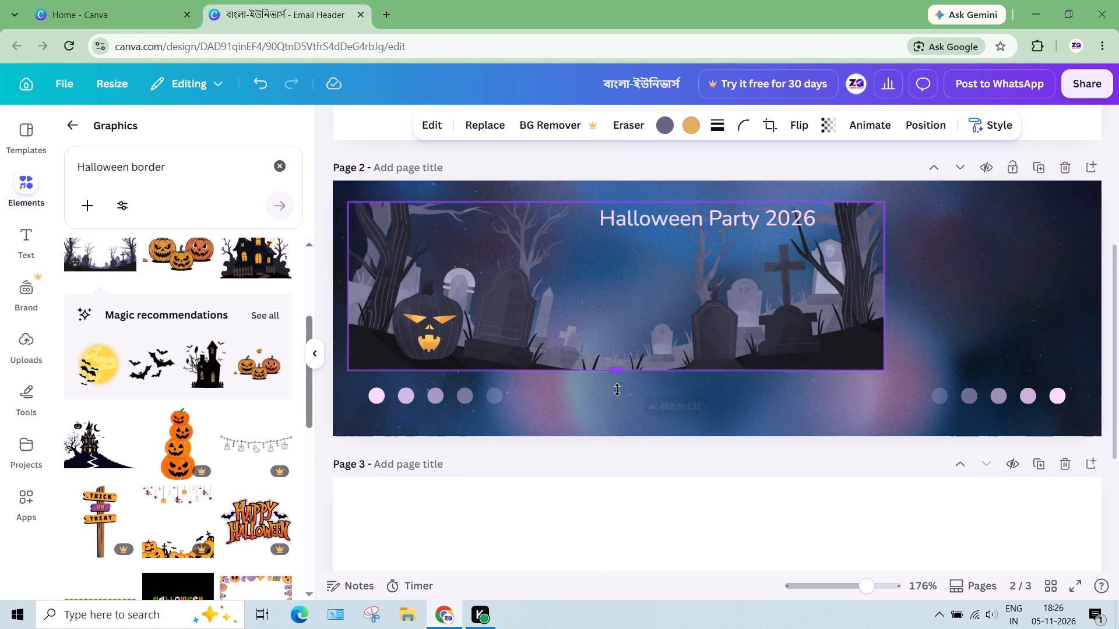
pyautogui.moveTo(617, 390); pyautogui.dragTo(624, 408)
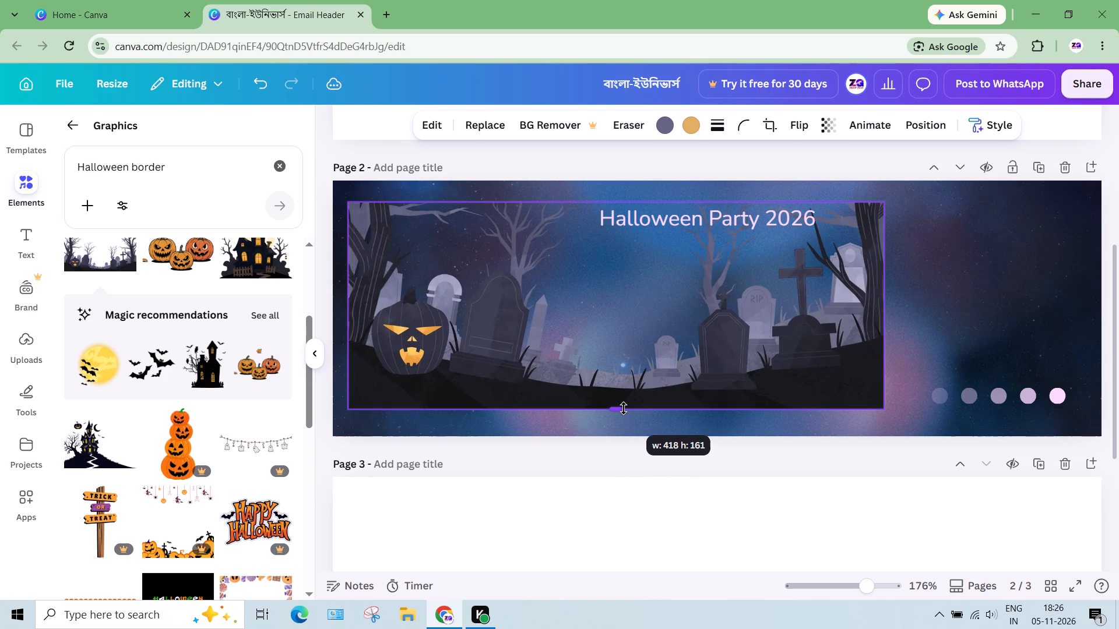
pyautogui.moveTo(624, 408); pyautogui.dragTo(627, 396)
pyautogui.moveTo(564, 309); pyautogui.dragTo(625, 316)
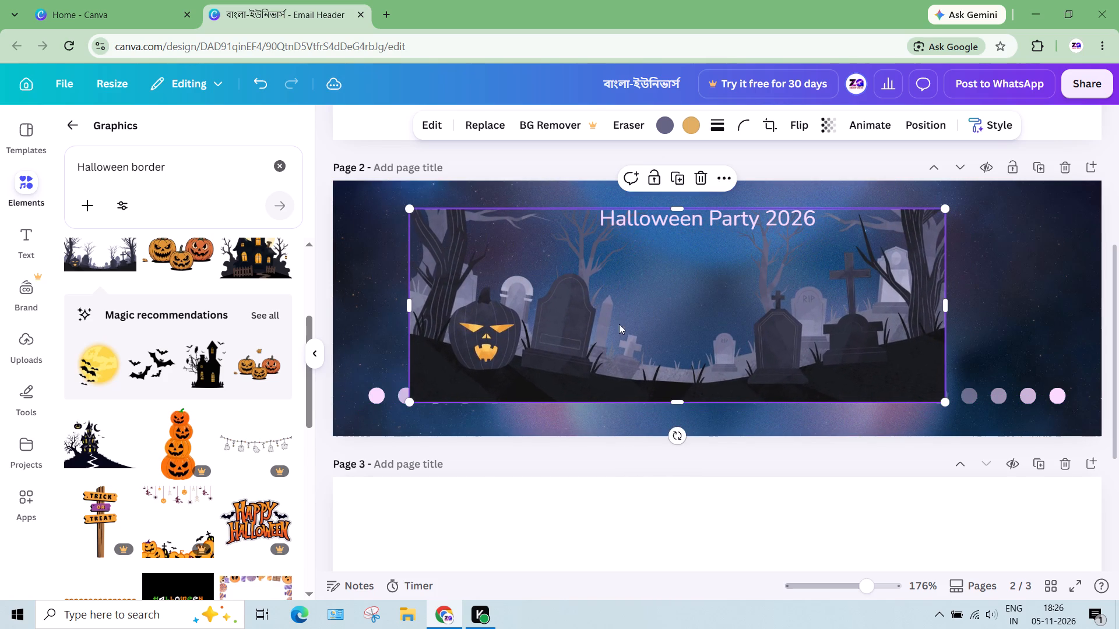
# Scale up the graveyard graphic proportionally and align it flush with page 2's left edge, its top level with the title.
pyautogui.moveTo(410, 404); pyautogui.dragTo(354, 436)
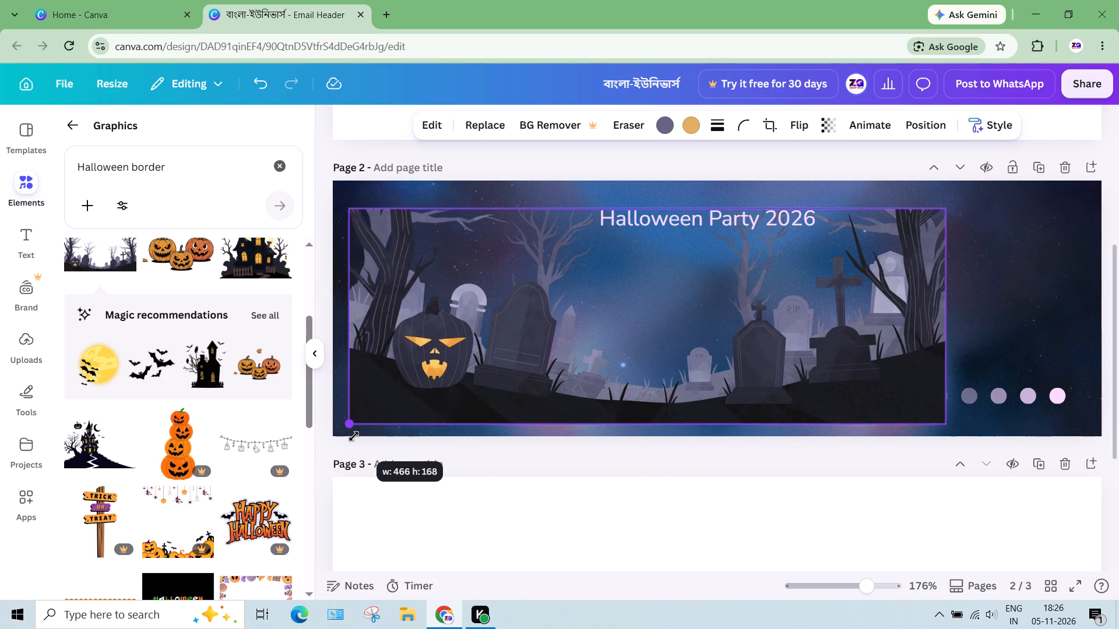
pyautogui.moveTo(354, 436); pyautogui.dragTo(352, 440)
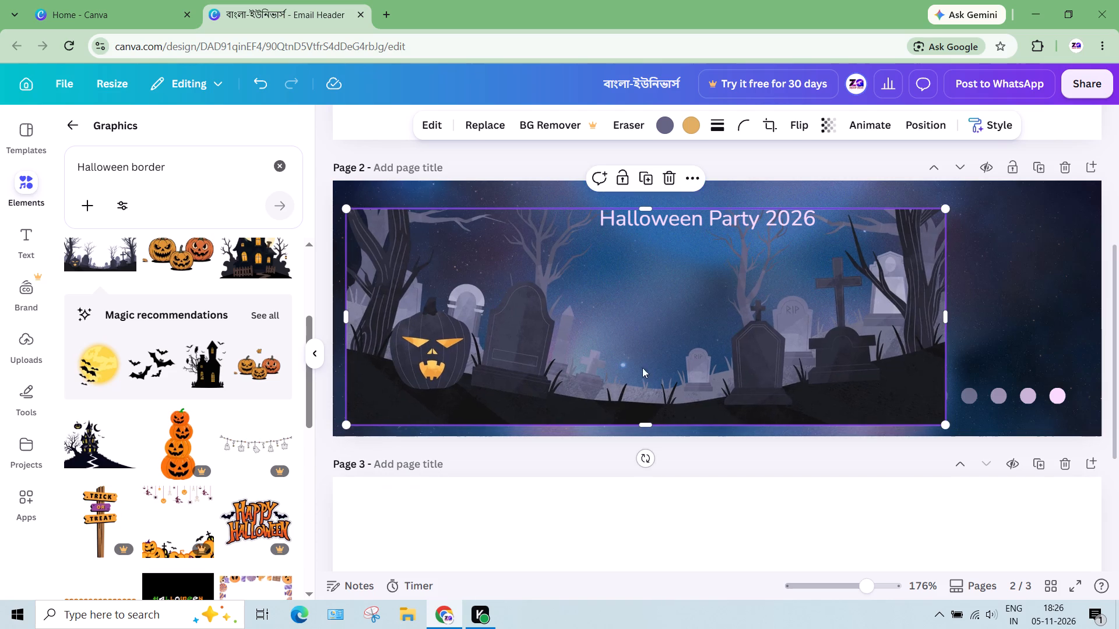
pyautogui.moveTo(691, 316); pyautogui.dragTo(707, 316)
pyautogui.moveTo(363, 423); pyautogui.dragTo(344, 420)
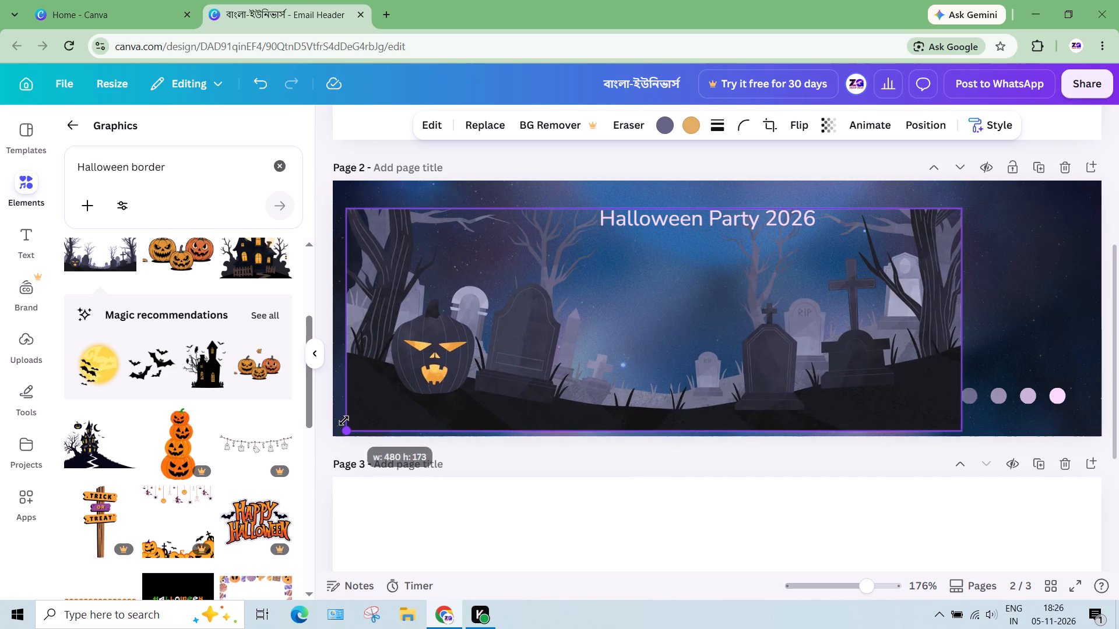
pyautogui.moveTo(344, 420); pyautogui.dragTo(341, 420)
pyautogui.moveTo(549, 385); pyautogui.dragTo(544, 381)
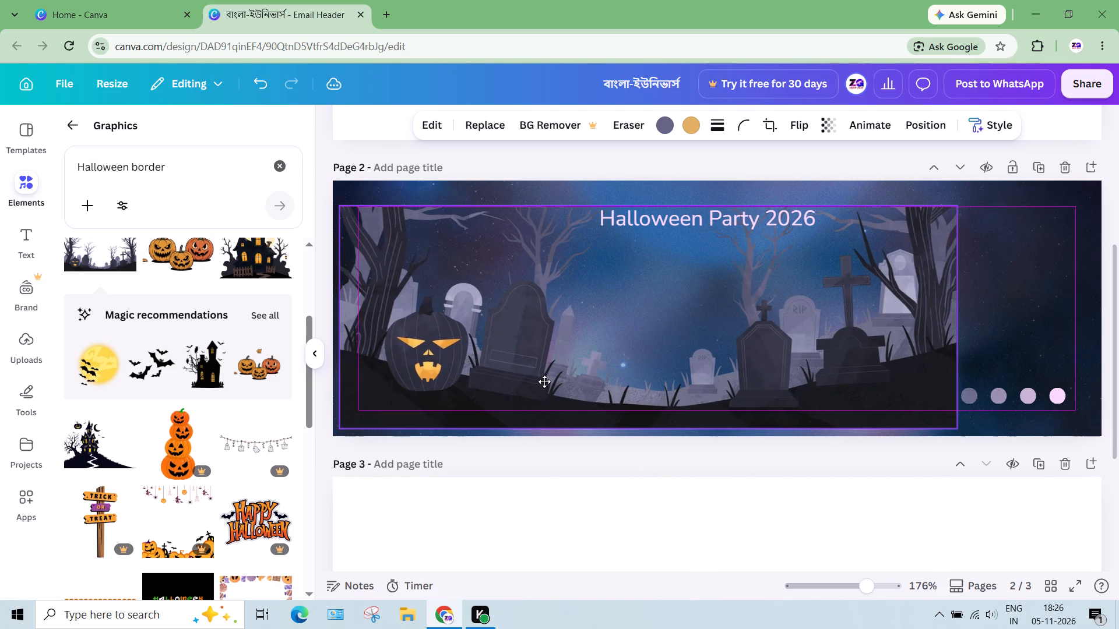
pyautogui.moveTo(544, 381); pyautogui.dragTo(539, 384)
pyautogui.moveTo(952, 426); pyautogui.dragTo(939, 364)
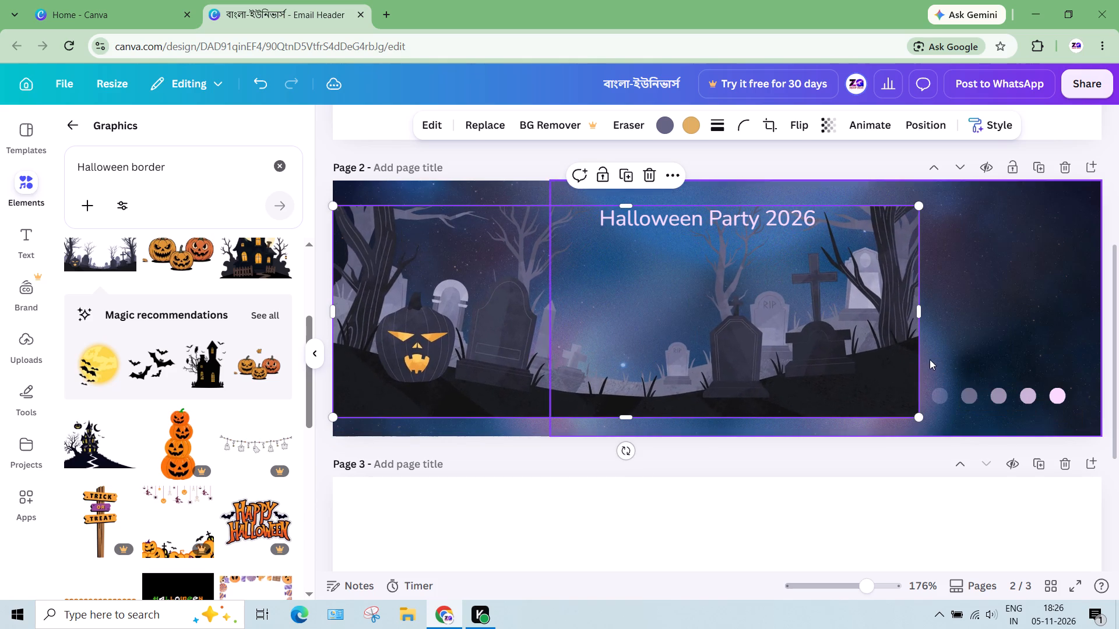
# Widen the graveyard graphic to page 2's right edge and extend it down to the page's bottom edge.
pyautogui.moveTo(921, 354); pyautogui.dragTo(1099, 326)
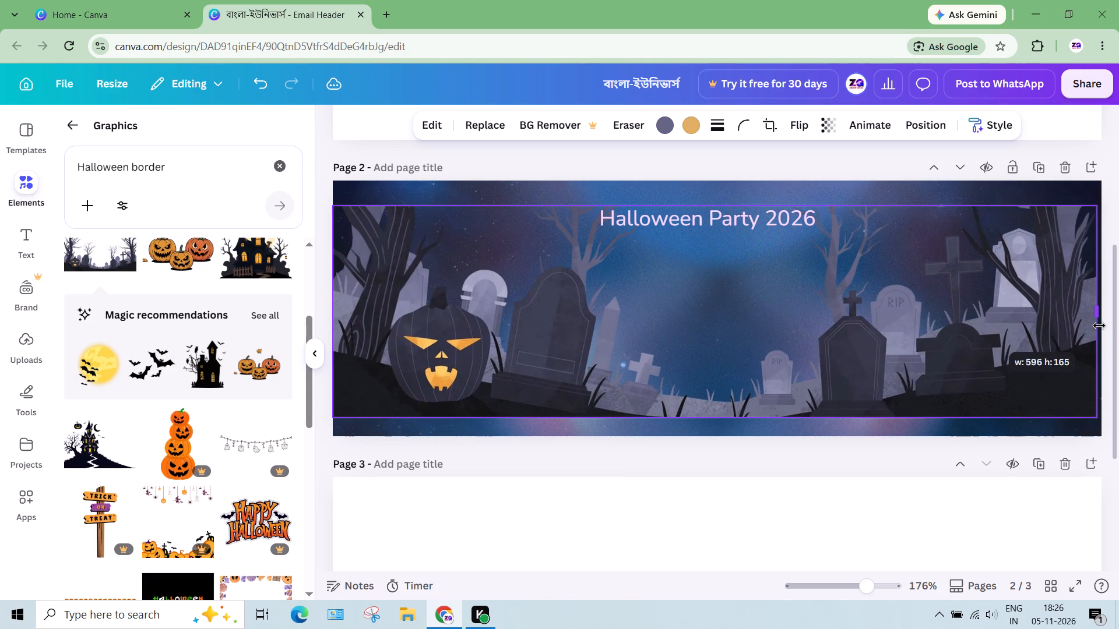
pyautogui.moveTo(1099, 326); pyautogui.dragTo(1104, 325)
pyautogui.moveTo(720, 416); pyautogui.dragTo(715, 435)
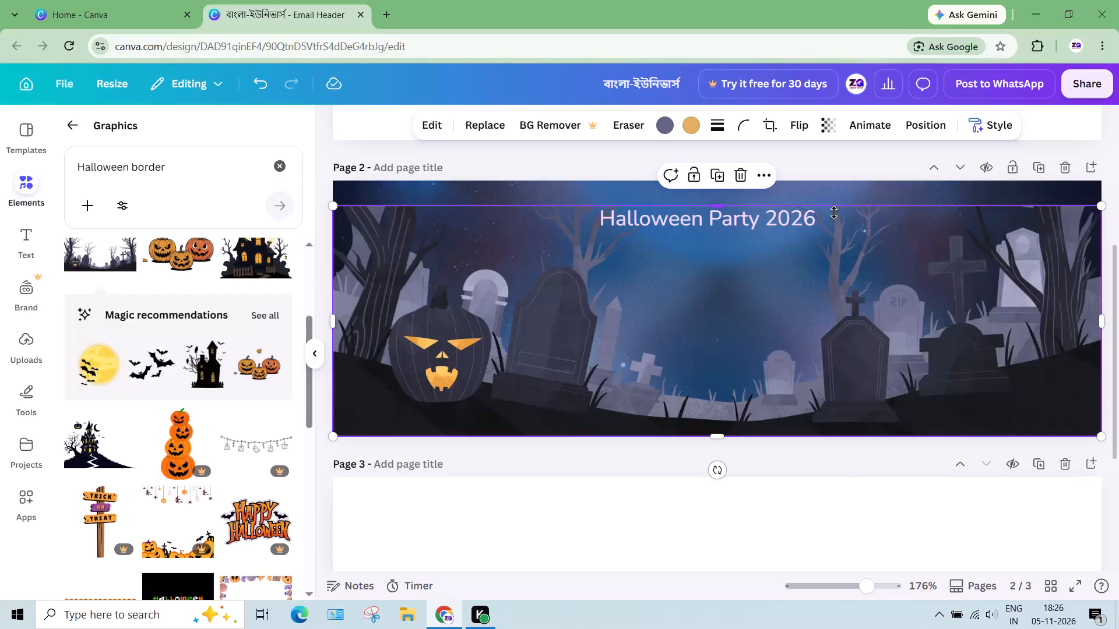
# Extend the graveyard graphic's top up to page 2's top edge so it covers the full page height.
pyautogui.moveTo(879, 205); pyautogui.dragTo(888, 173)
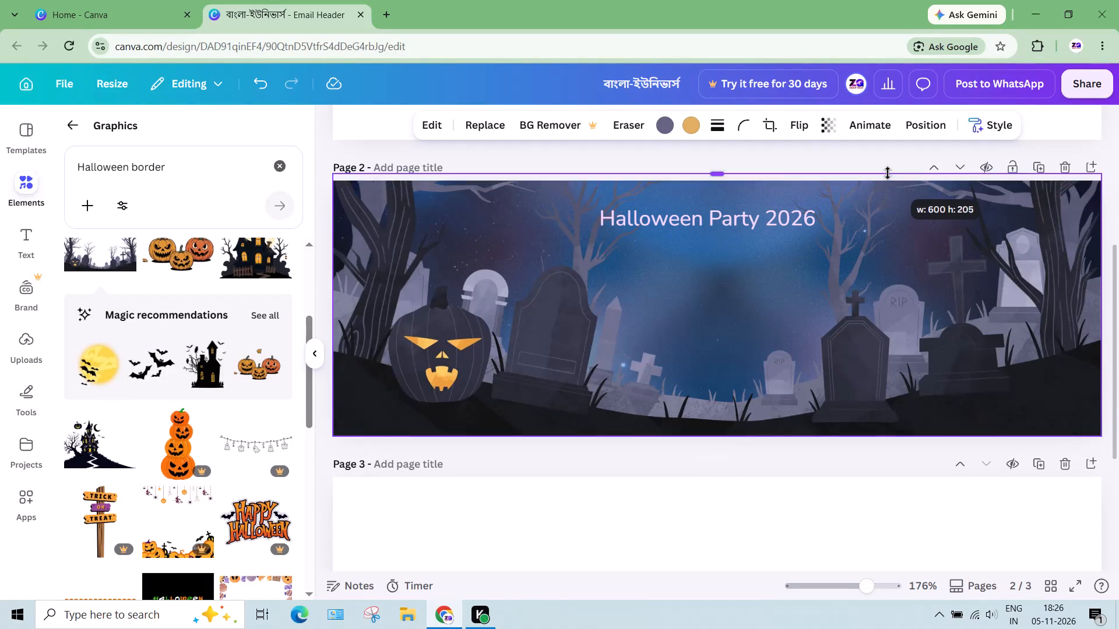
pyautogui.moveTo(888, 173); pyautogui.dragTo(886, 179)
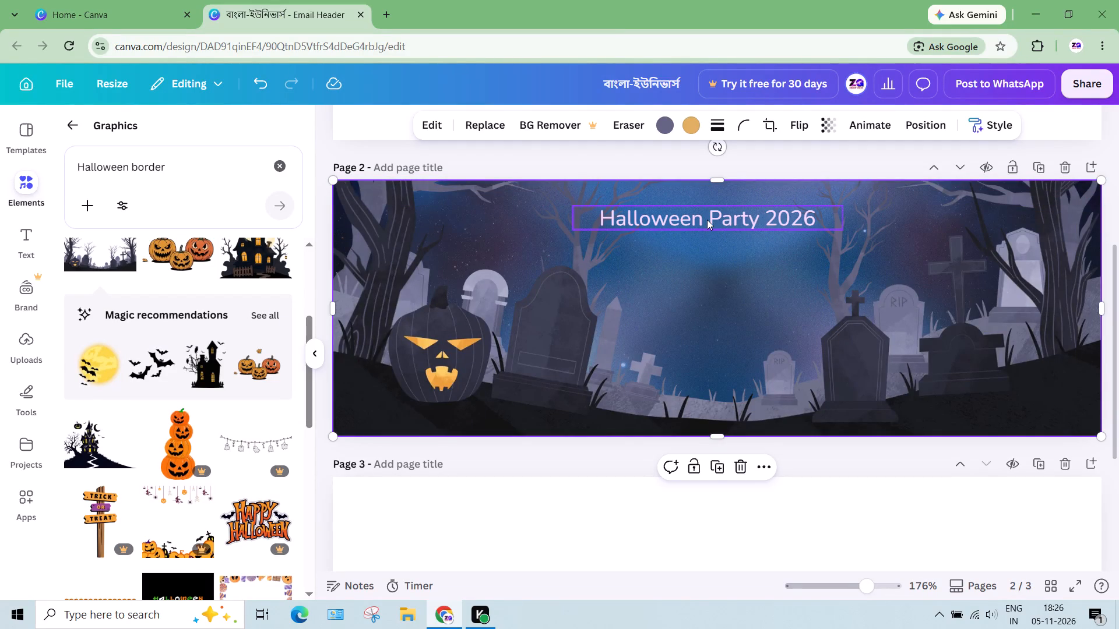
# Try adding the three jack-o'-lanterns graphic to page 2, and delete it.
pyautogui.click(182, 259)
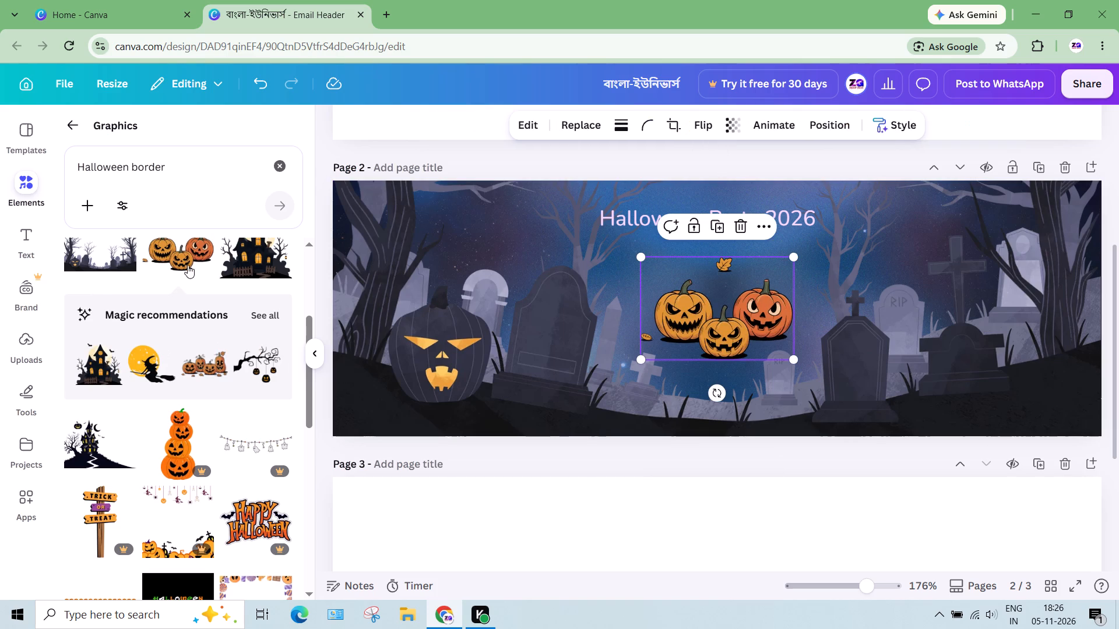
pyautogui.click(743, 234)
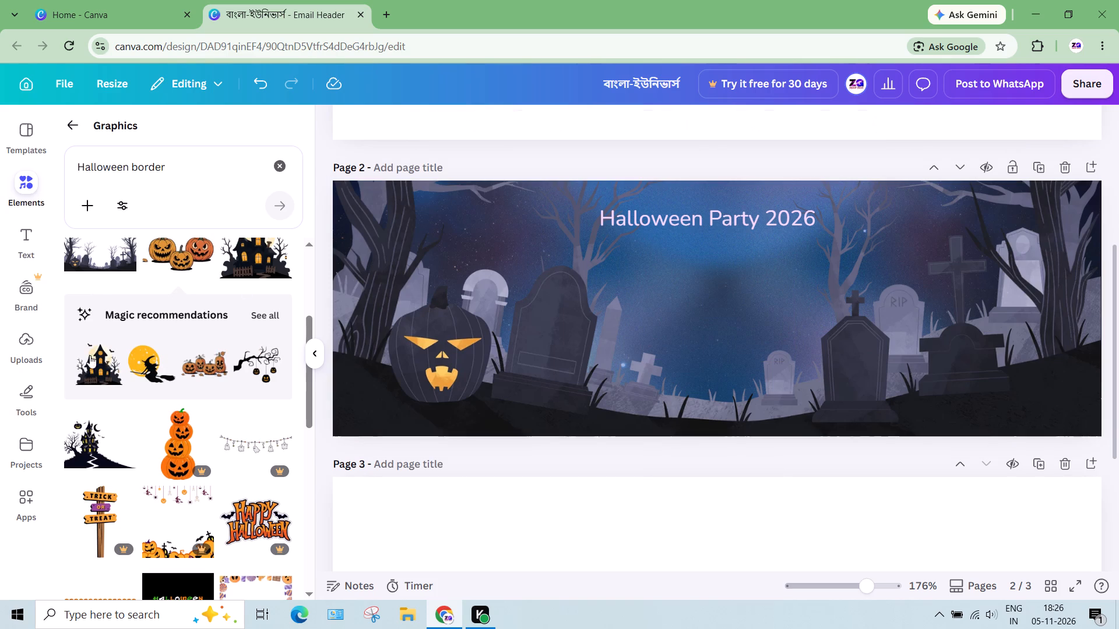
# Add the witch flying across a yellow moon graphic to page 2, shrink it, and place it in the sky near the top centre.
pyautogui.click(152, 366)
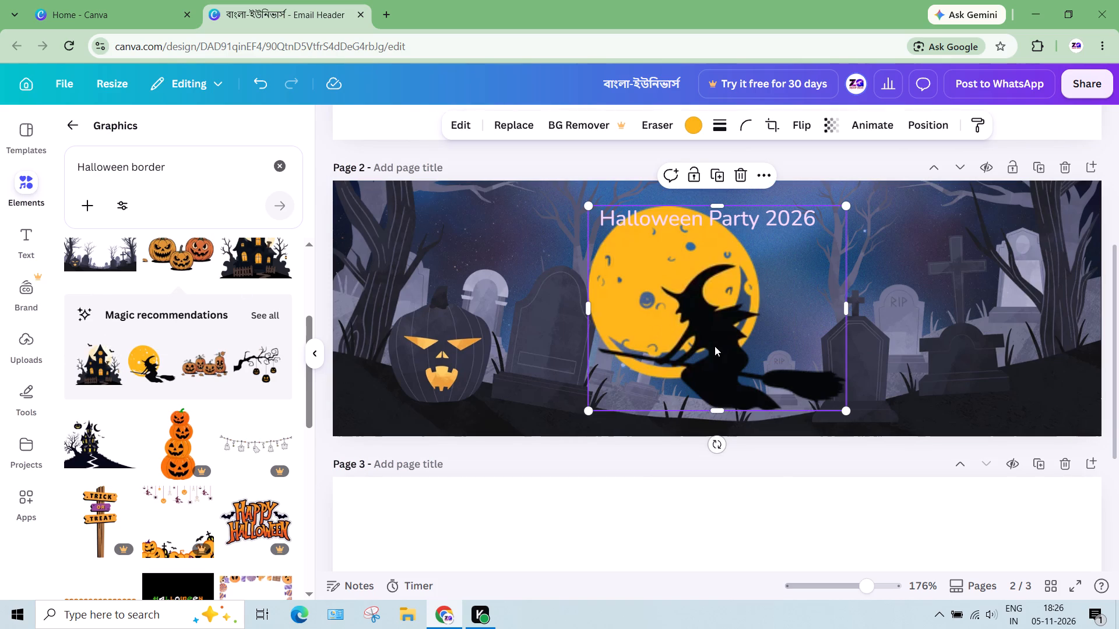
pyautogui.moveTo(845, 411); pyautogui.dragTo(738, 307)
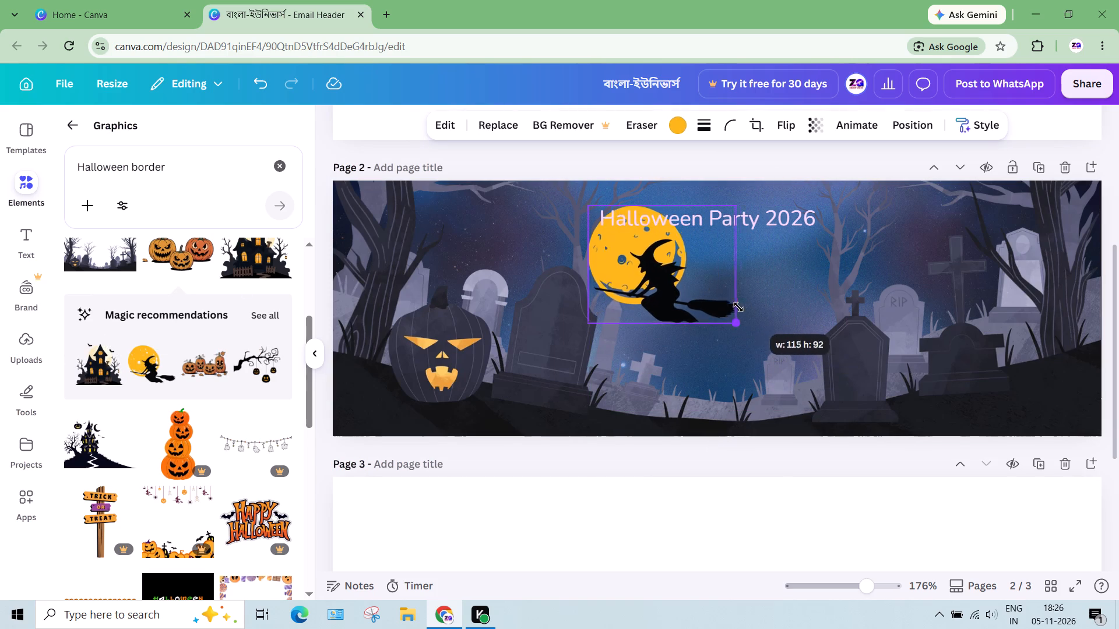
pyautogui.moveTo(738, 307); pyautogui.dragTo(727, 304)
pyautogui.moveTo(653, 280); pyautogui.dragTo(734, 275)
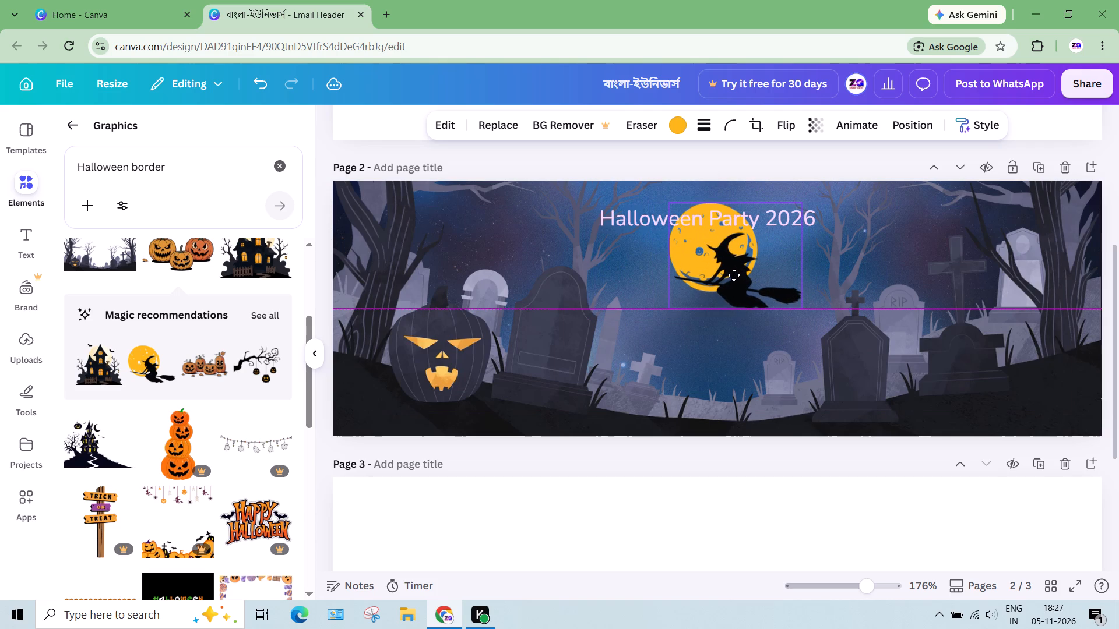
pyautogui.moveTo(734, 275); pyautogui.dragTo(733, 275)
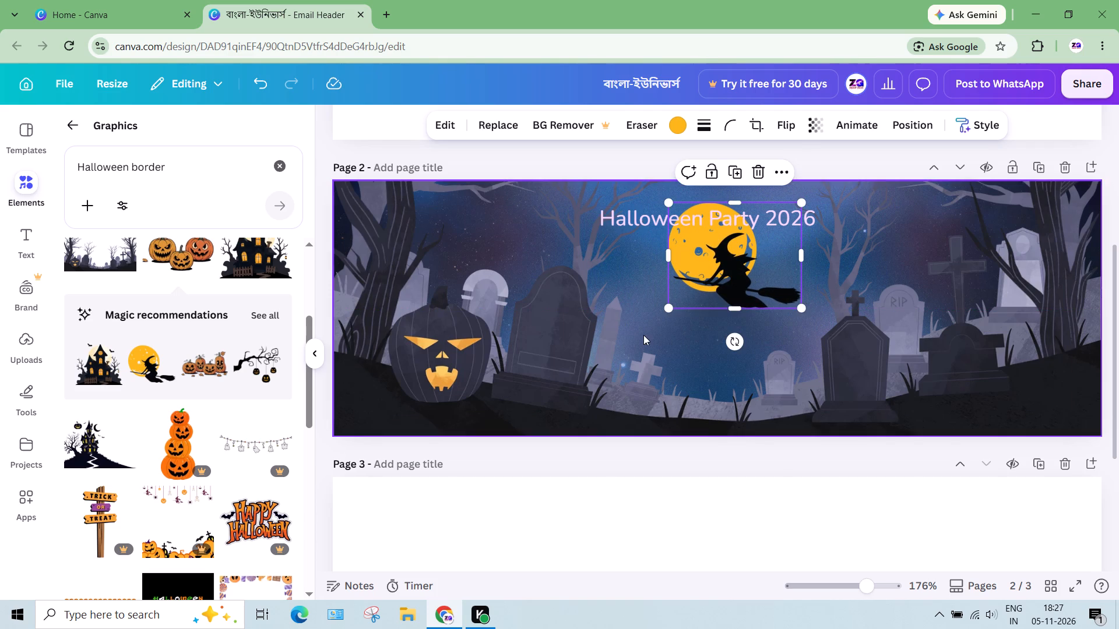
pyautogui.click(643, 335)
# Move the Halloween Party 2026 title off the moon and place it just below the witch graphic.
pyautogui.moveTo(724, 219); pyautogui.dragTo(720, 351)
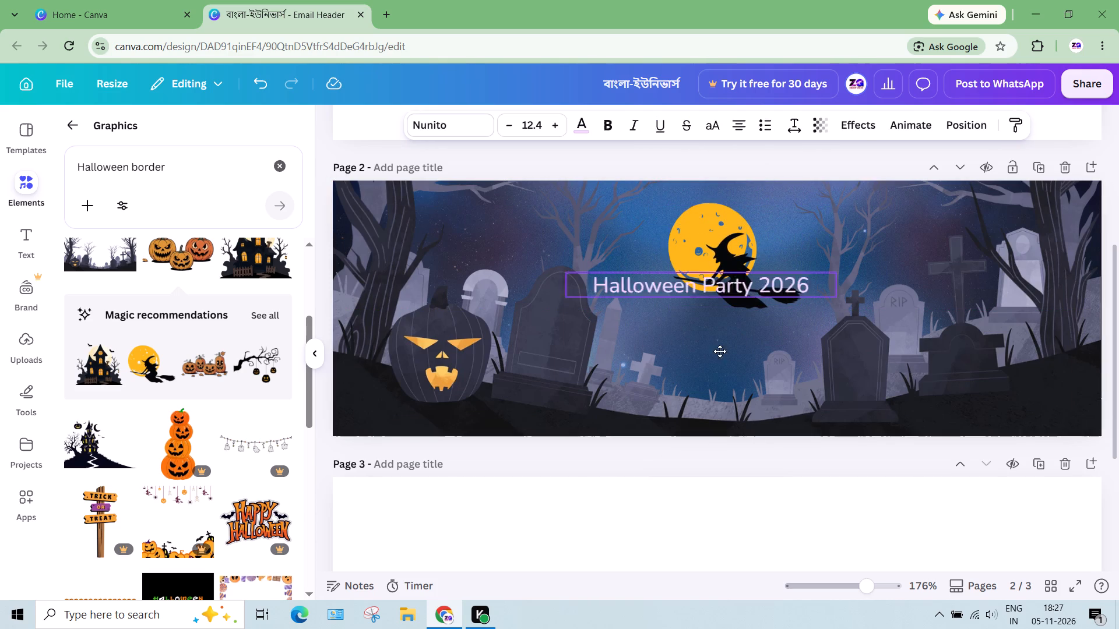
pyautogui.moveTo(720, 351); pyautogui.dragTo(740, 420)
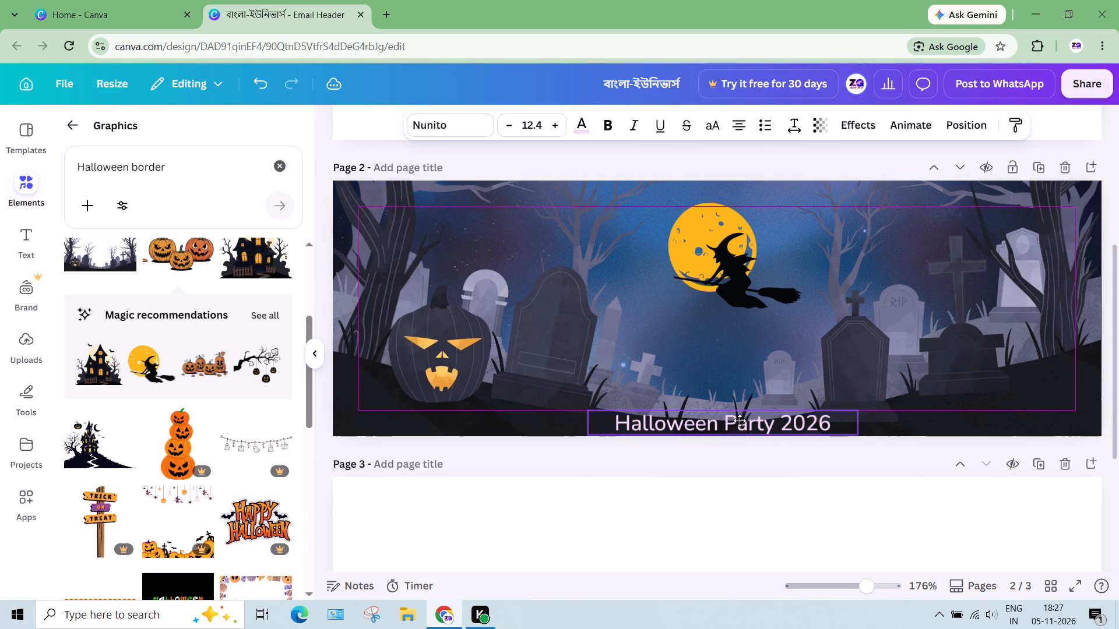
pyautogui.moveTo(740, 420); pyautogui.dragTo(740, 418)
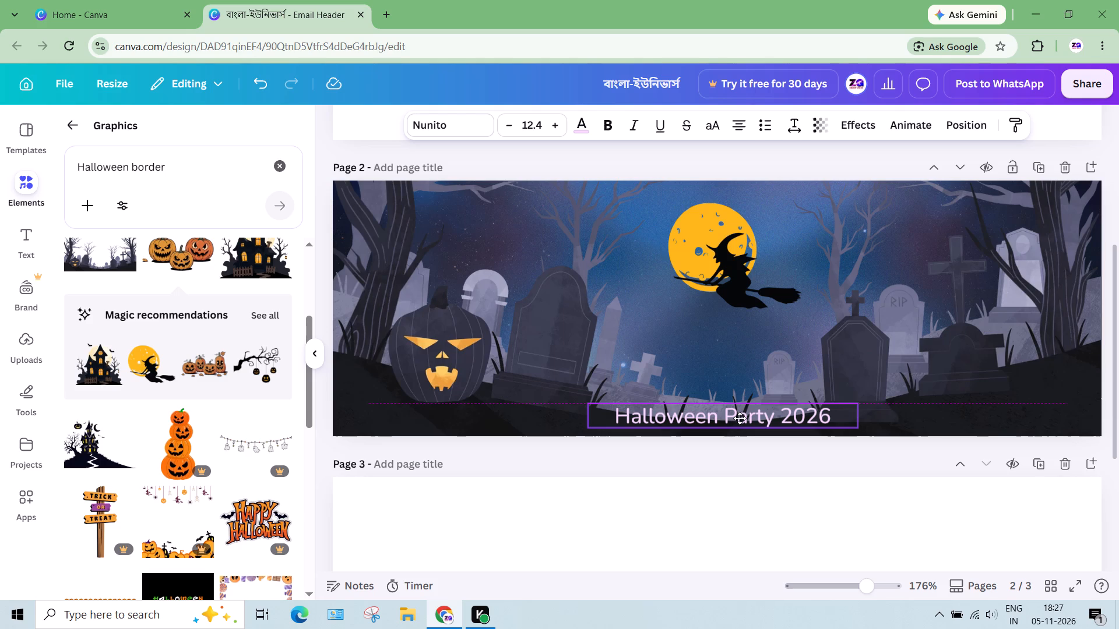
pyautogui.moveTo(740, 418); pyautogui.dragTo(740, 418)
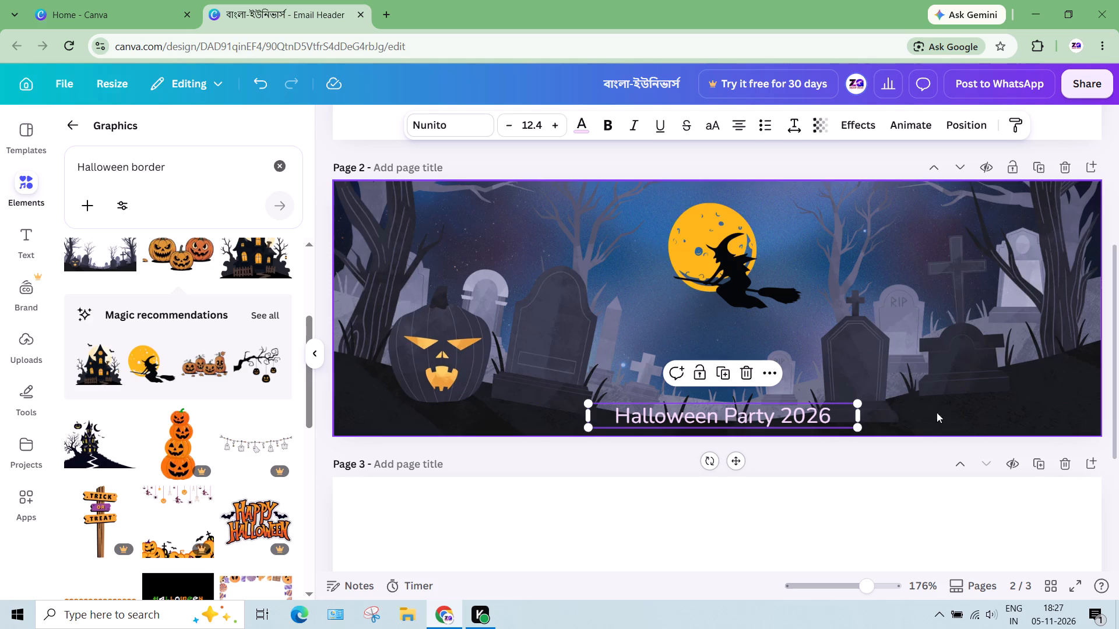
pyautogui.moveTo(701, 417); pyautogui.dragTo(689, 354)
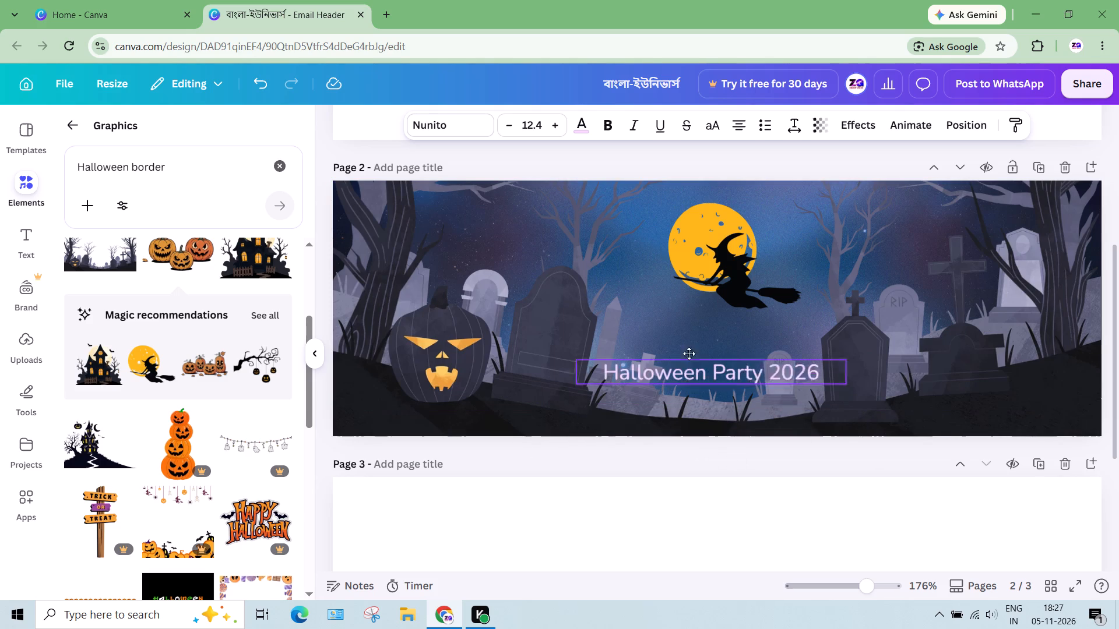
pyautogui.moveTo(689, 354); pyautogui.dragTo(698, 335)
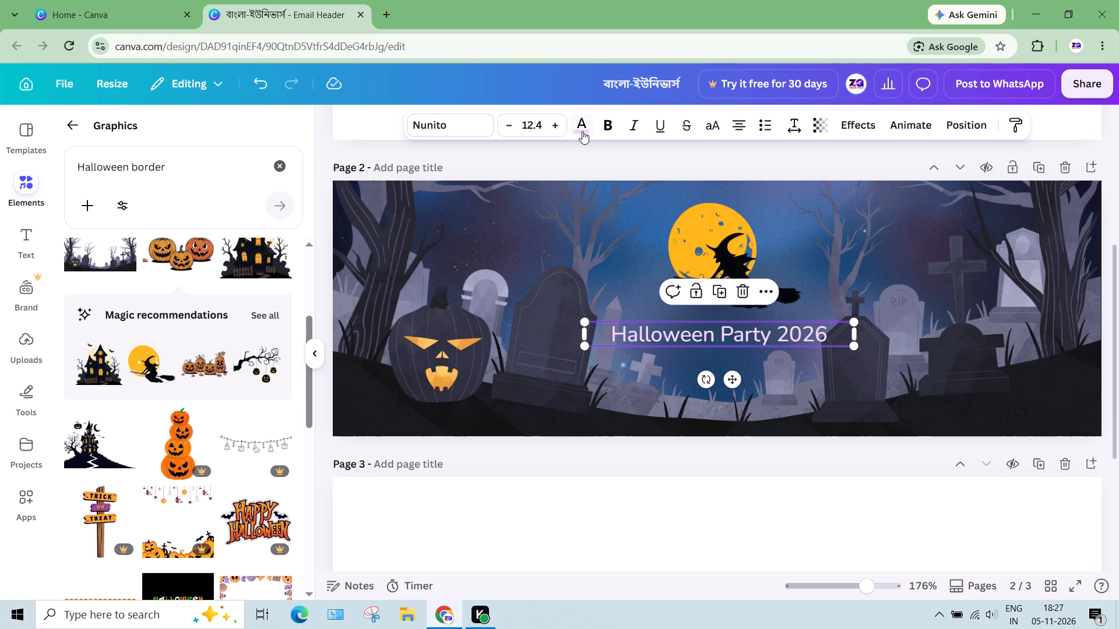
# Apply the Baseline text animation to the Halloween Party 2026 title.
pyautogui.click(861, 128)
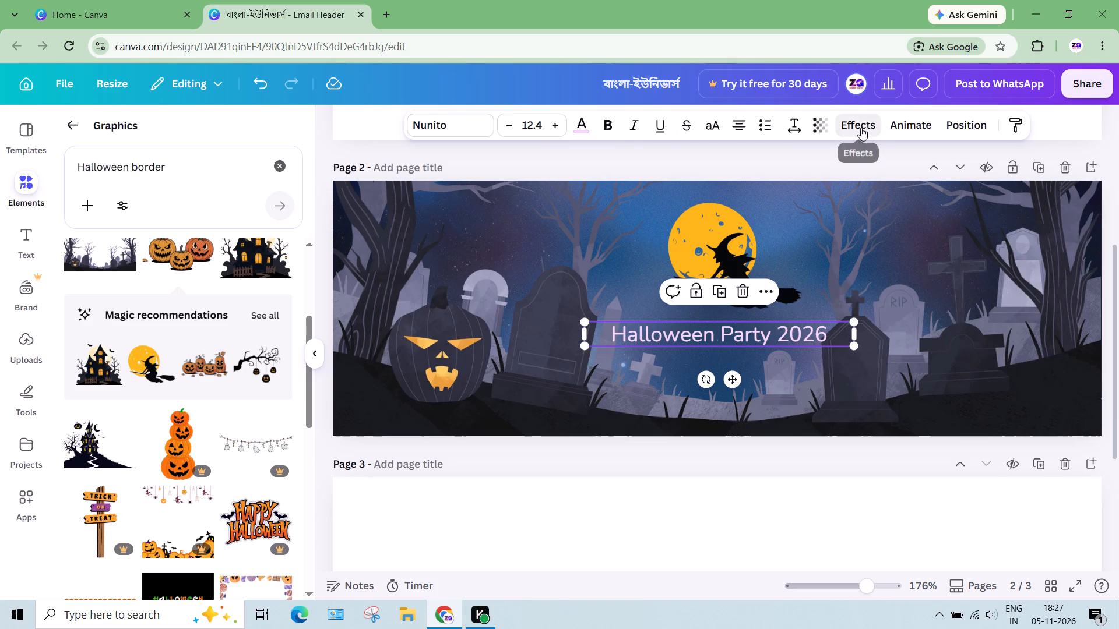
pyautogui.click(913, 116)
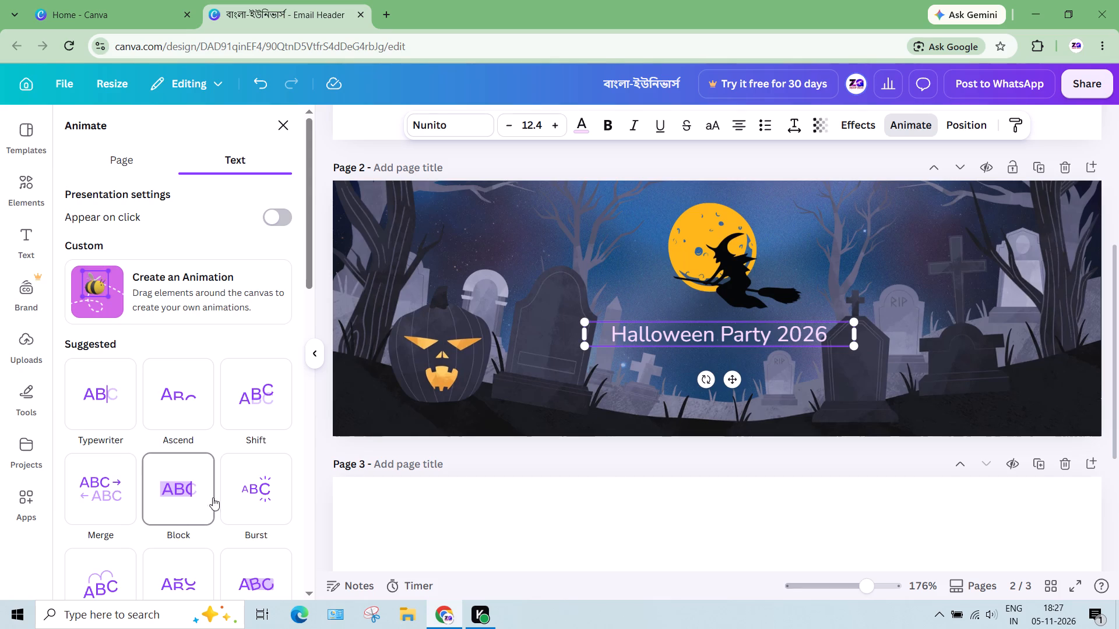
pyautogui.scroll(-2, 212, 487)
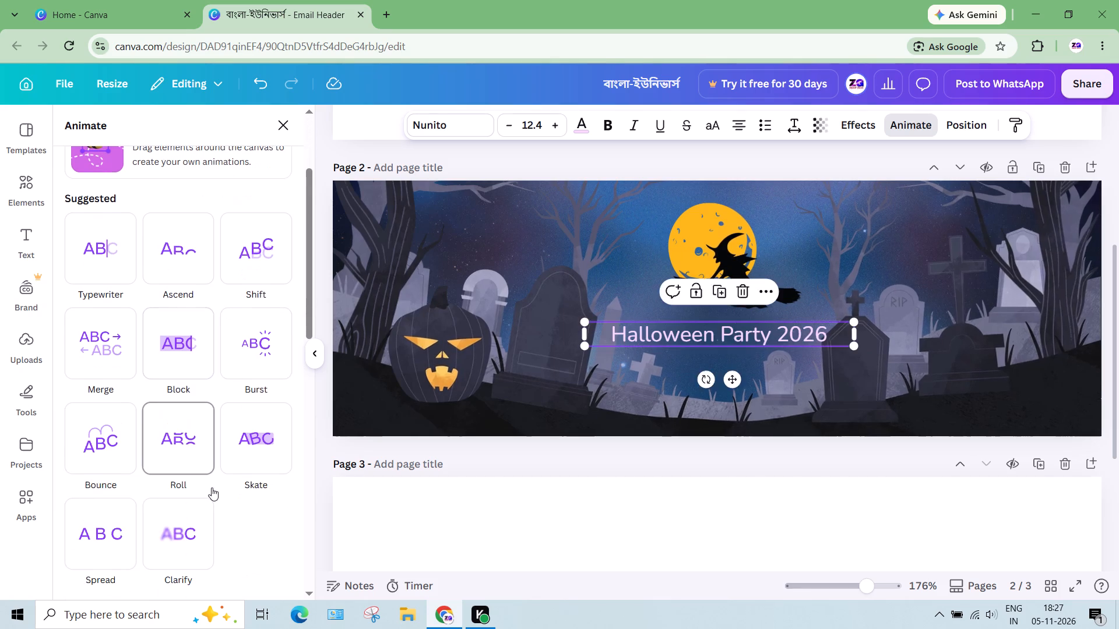
pyautogui.scroll(-5, 210, 487)
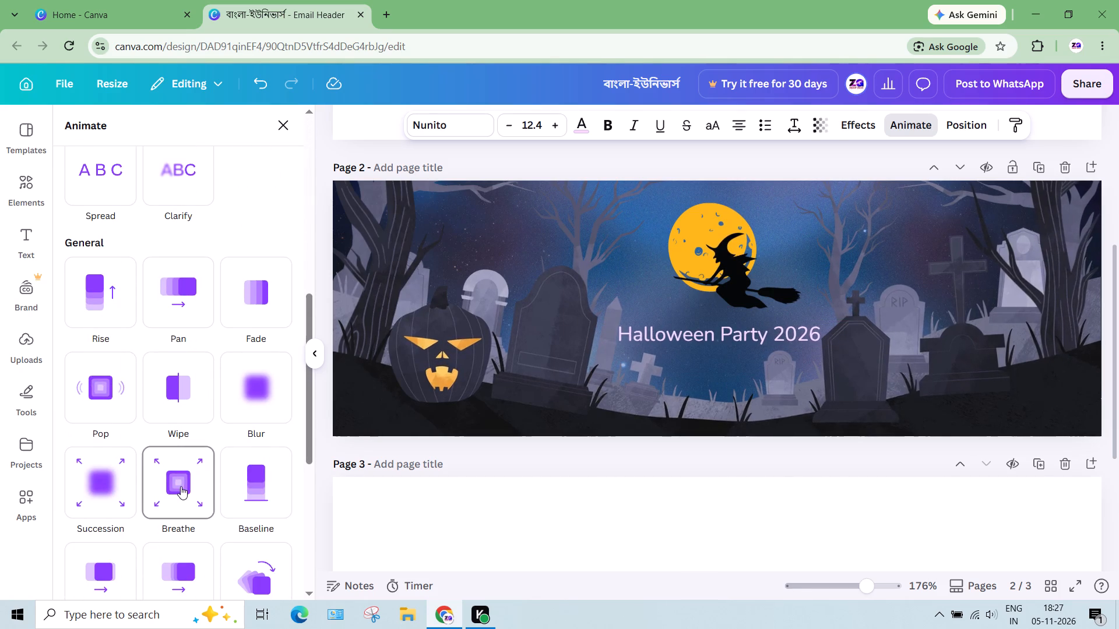
pyautogui.click(253, 486)
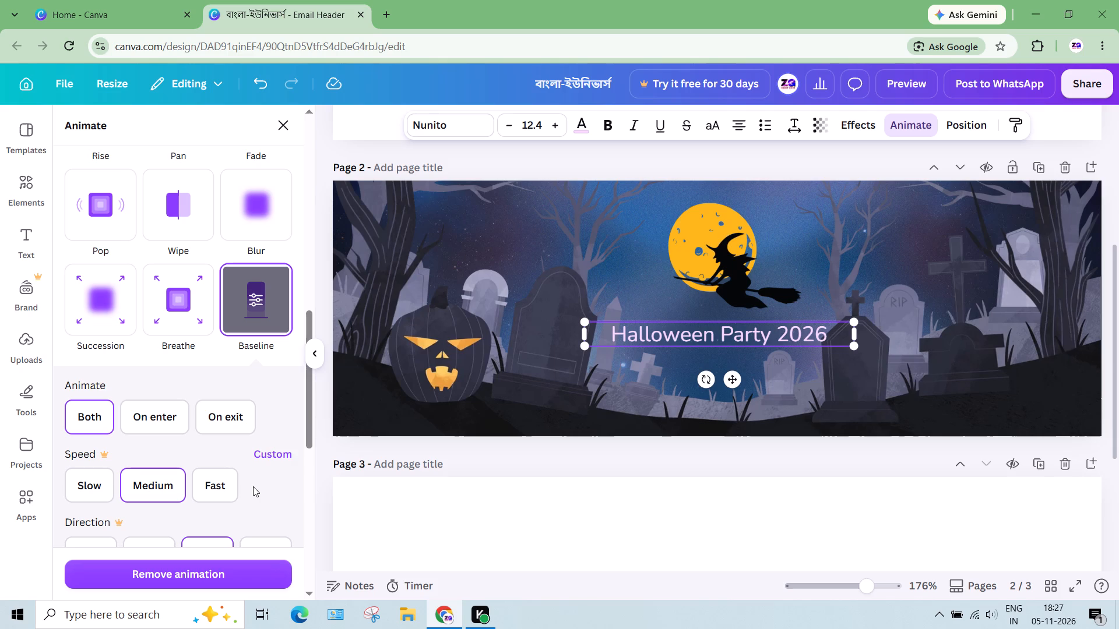
pyautogui.scroll(2, 154, 337)
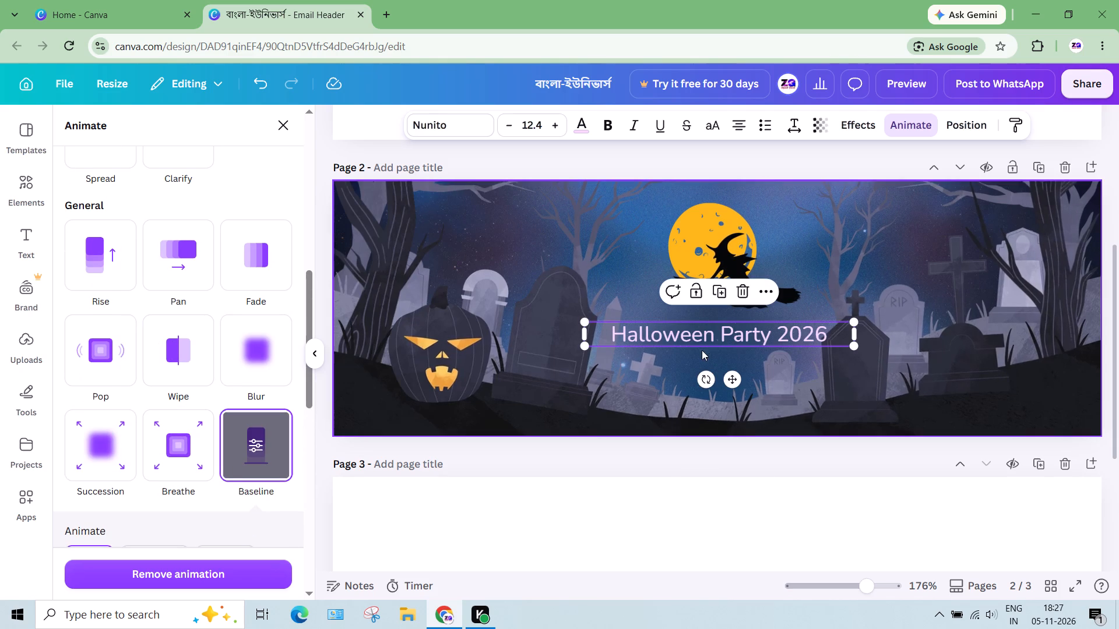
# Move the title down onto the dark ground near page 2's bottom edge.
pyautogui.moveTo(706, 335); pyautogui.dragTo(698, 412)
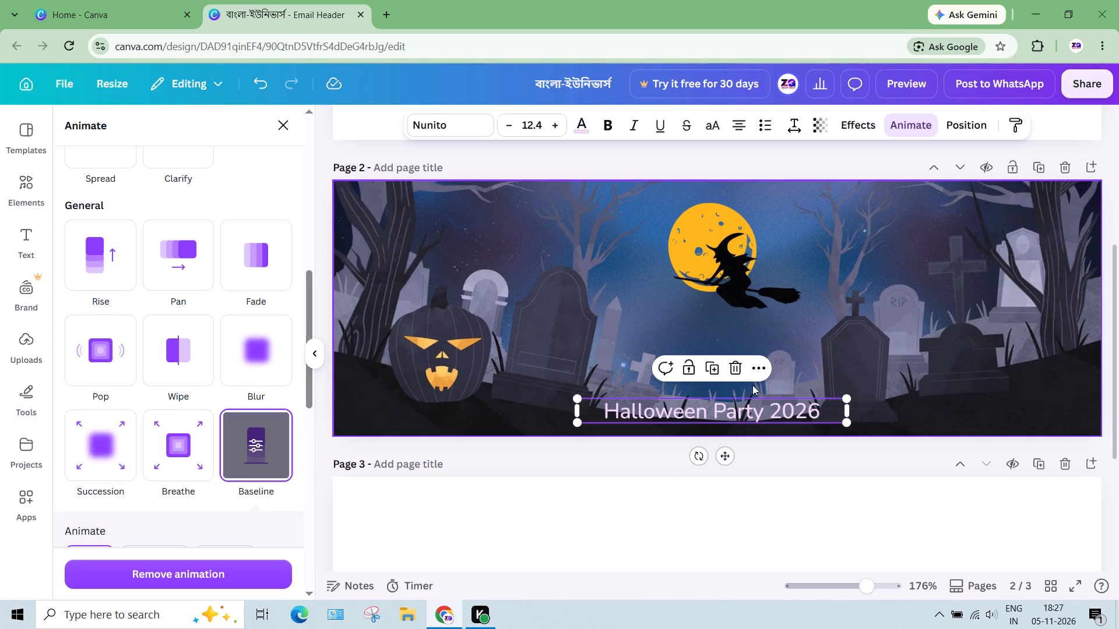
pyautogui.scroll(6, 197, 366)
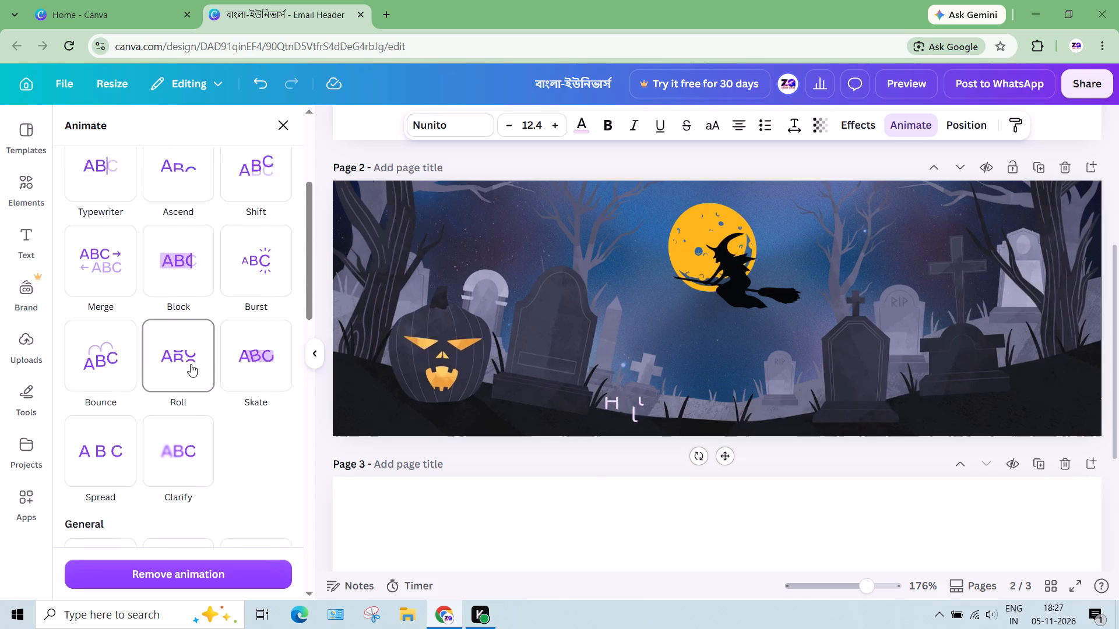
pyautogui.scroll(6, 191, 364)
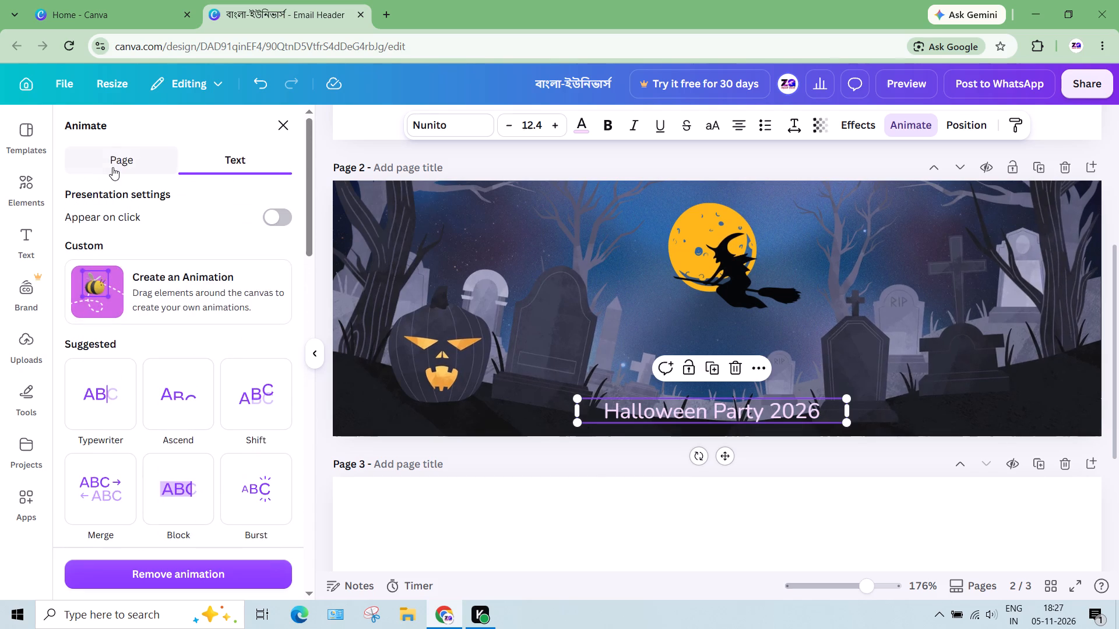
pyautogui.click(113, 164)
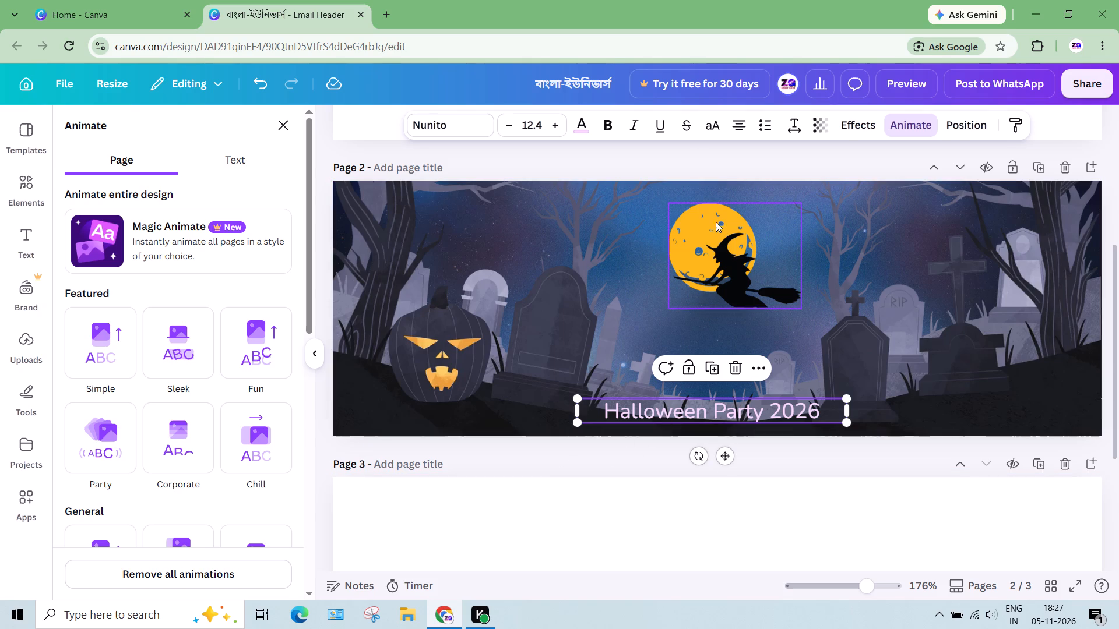
# Recolour the entire Halloween Party 2026 title with the orange photo colour taken from the graveyard graphic.
pyautogui.click(578, 125)
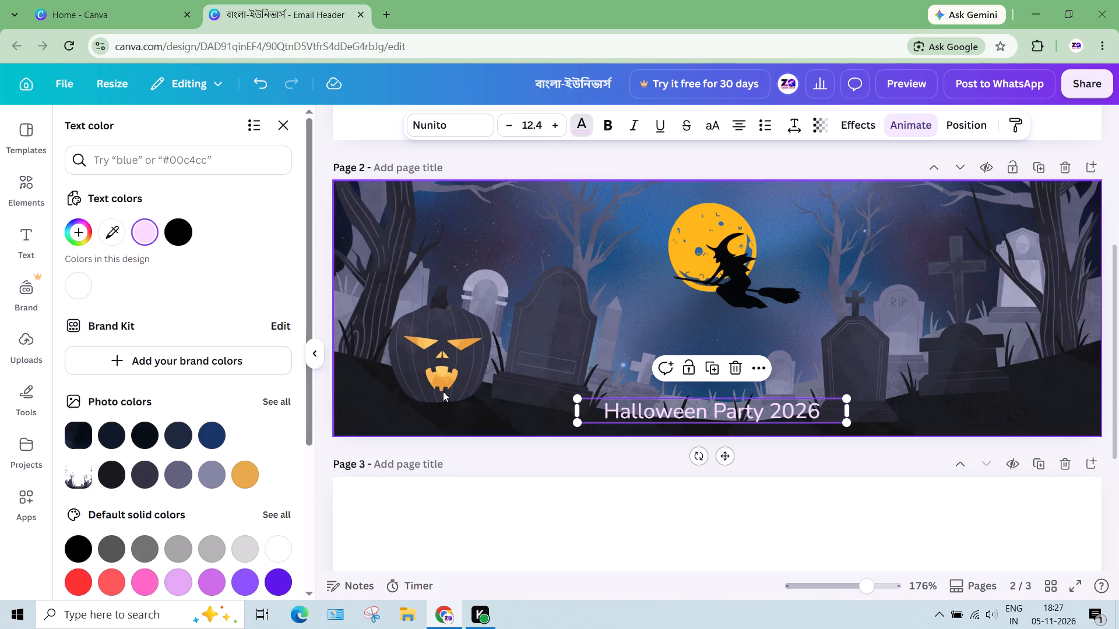
pyautogui.click(689, 414)
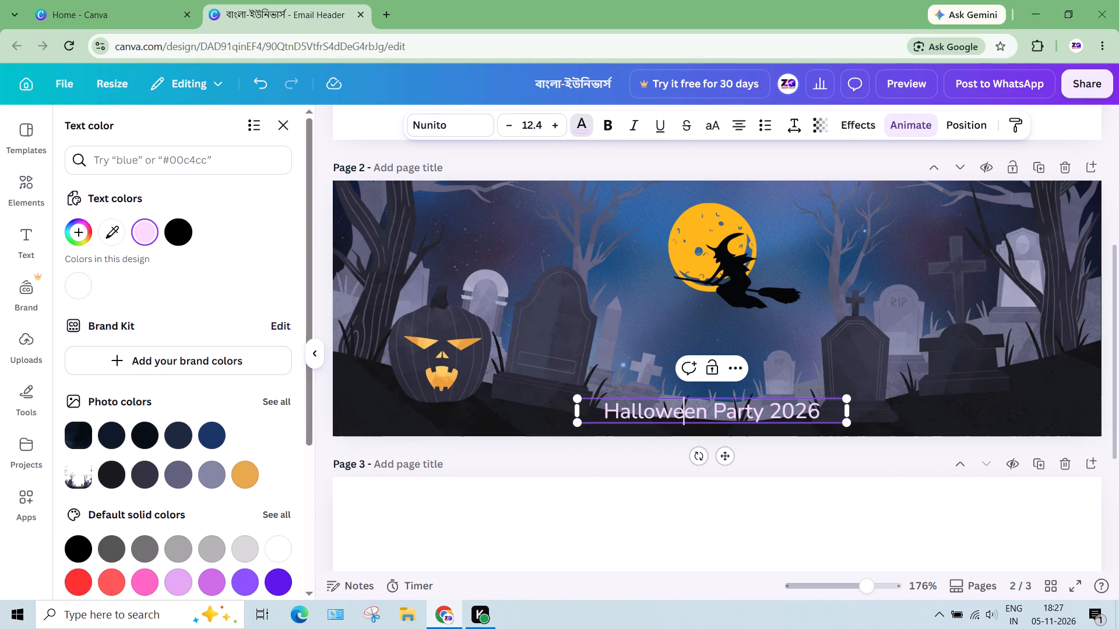
pyautogui.moveTo(601, 408); pyautogui.dragTo(837, 398)
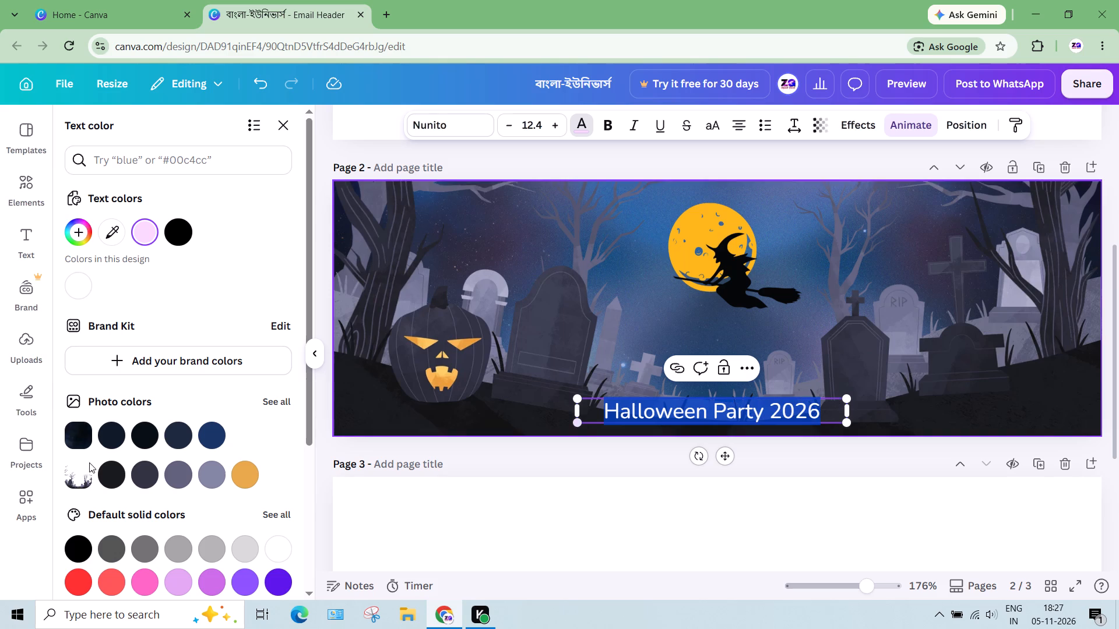
pyautogui.scroll(-2, 128, 455)
pyautogui.click(247, 324)
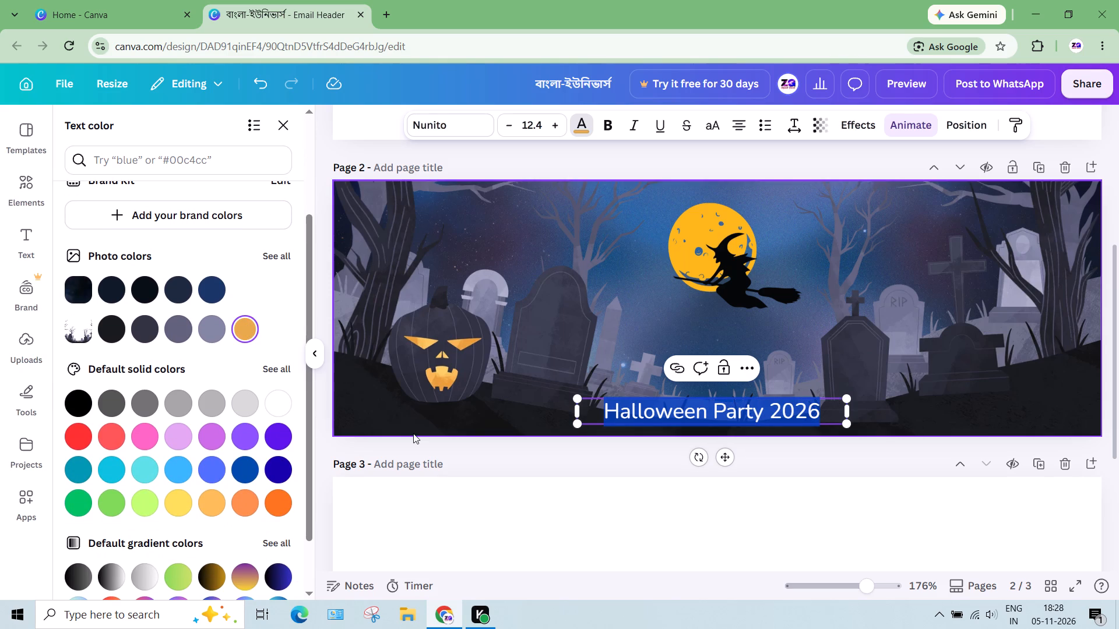
pyautogui.click(617, 484)
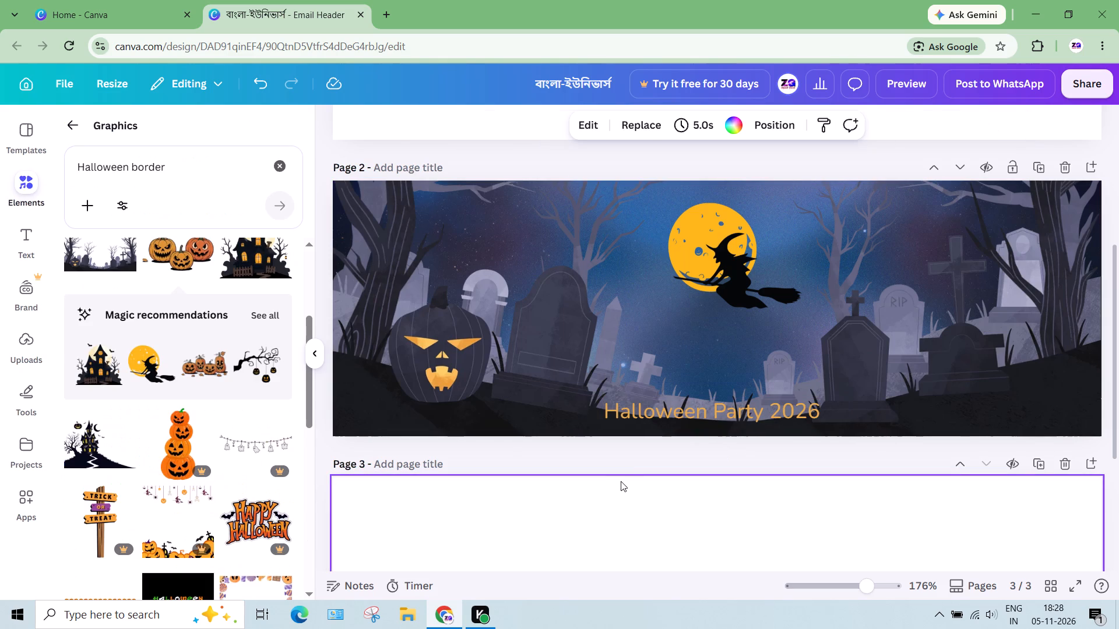
# Centre the orange title horizontally on page 2 and place it on the dark ground along the bottom.
pyautogui.moveTo(698, 419); pyautogui.dragTo(712, 402)
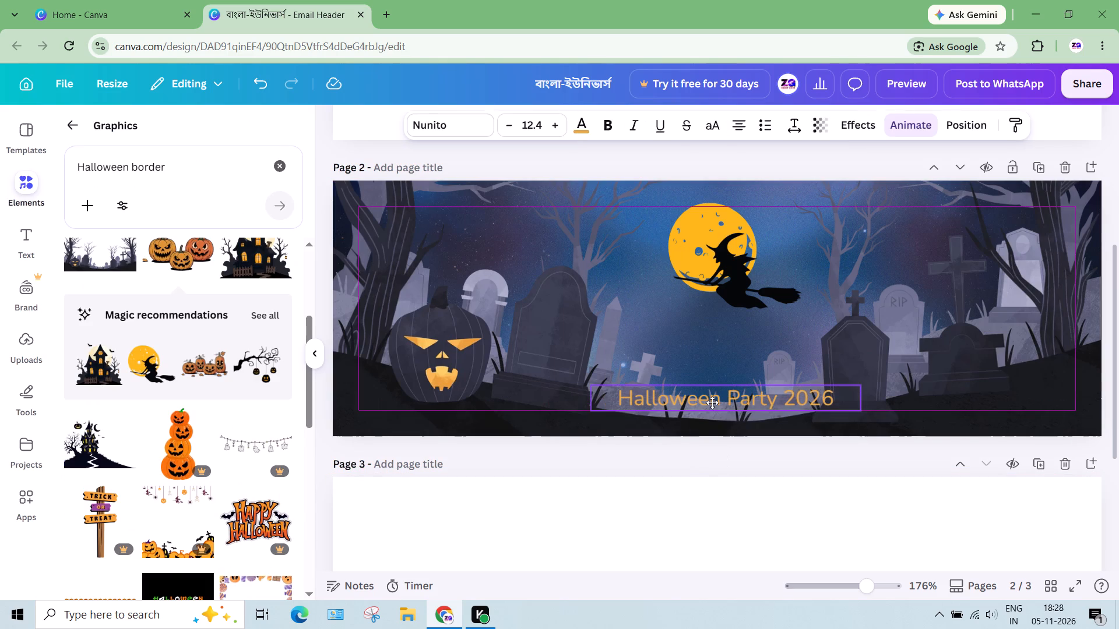
pyautogui.moveTo(712, 402); pyautogui.dragTo(714, 402)
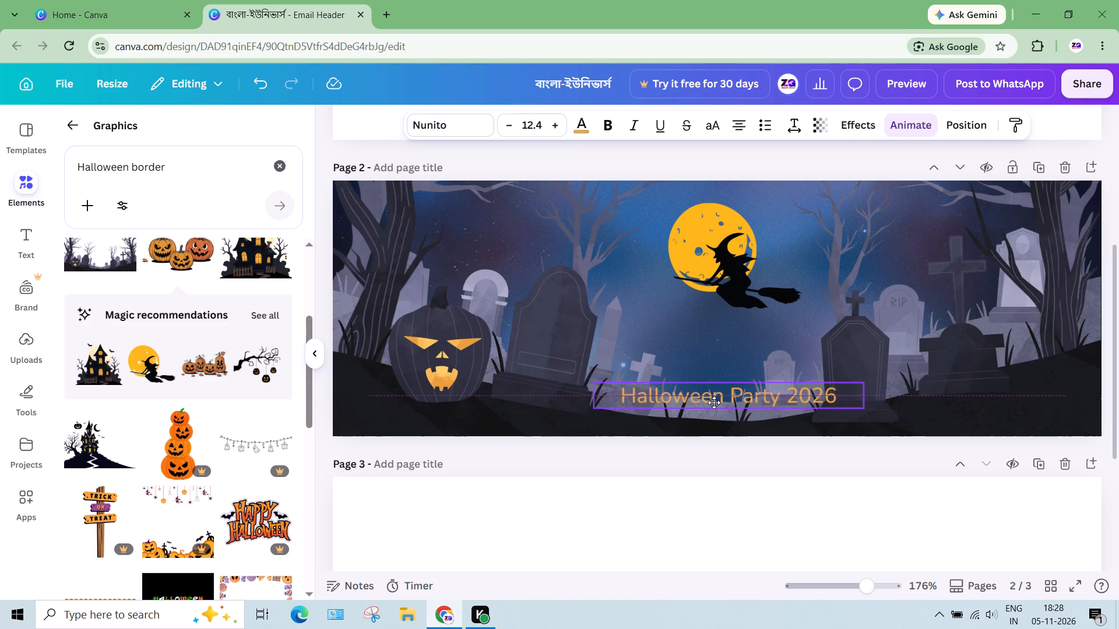
pyautogui.moveTo(714, 402); pyautogui.dragTo(706, 341)
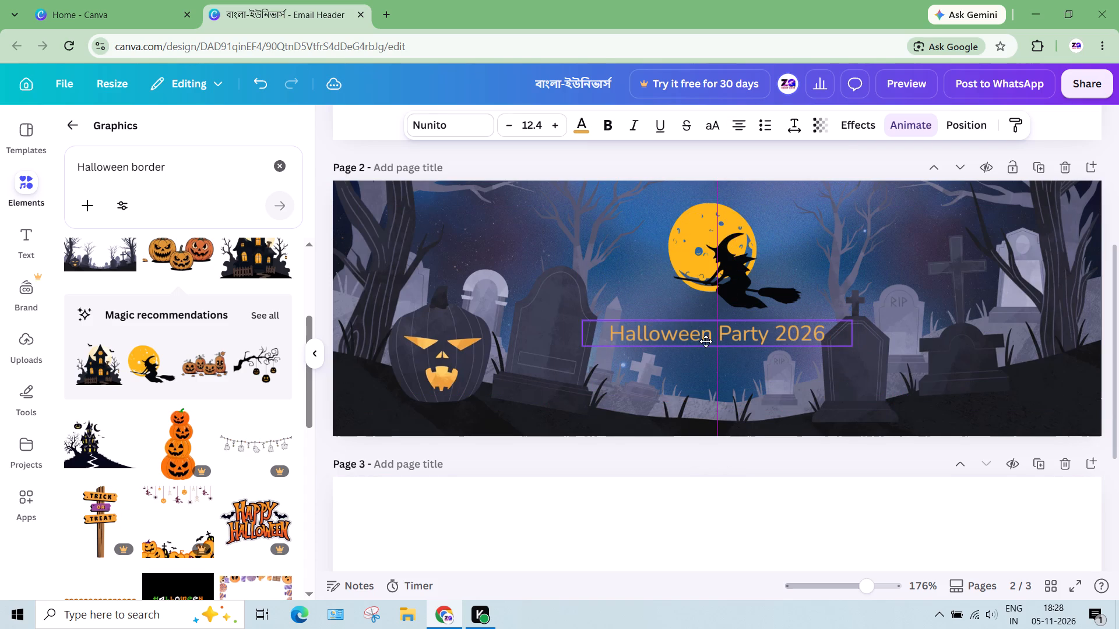
pyautogui.moveTo(706, 341); pyautogui.dragTo(702, 425)
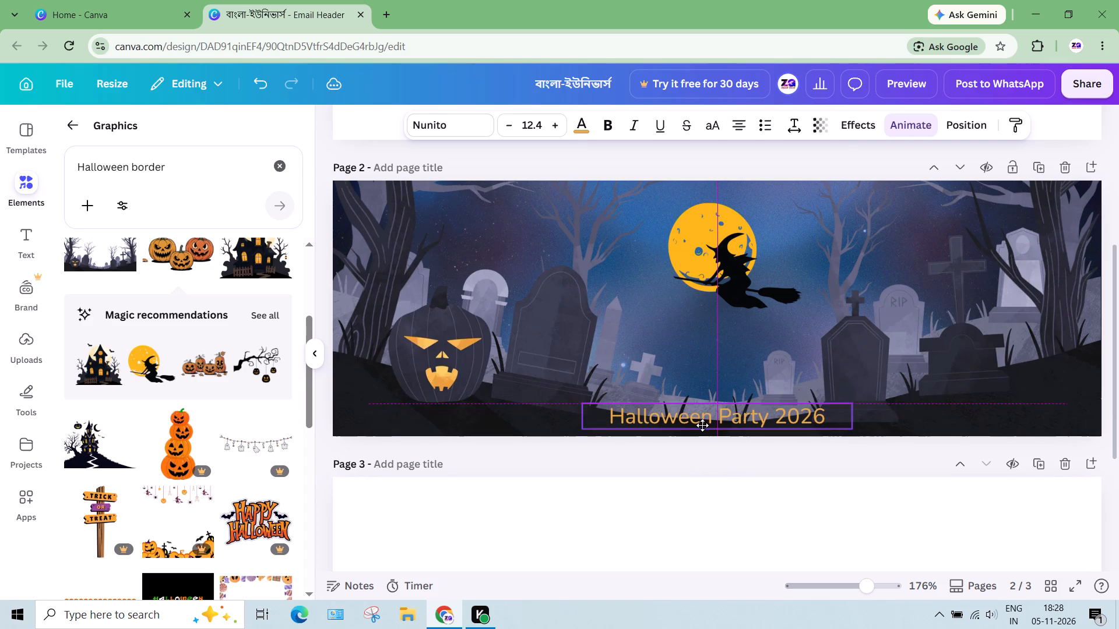
pyautogui.moveTo(702, 425); pyautogui.dragTo(704, 425)
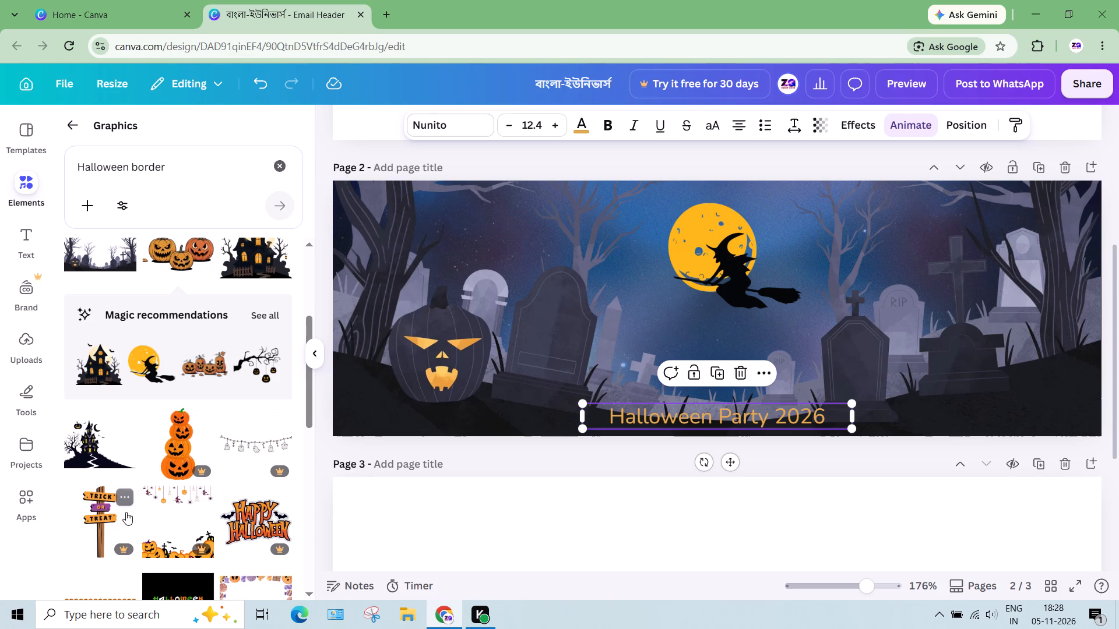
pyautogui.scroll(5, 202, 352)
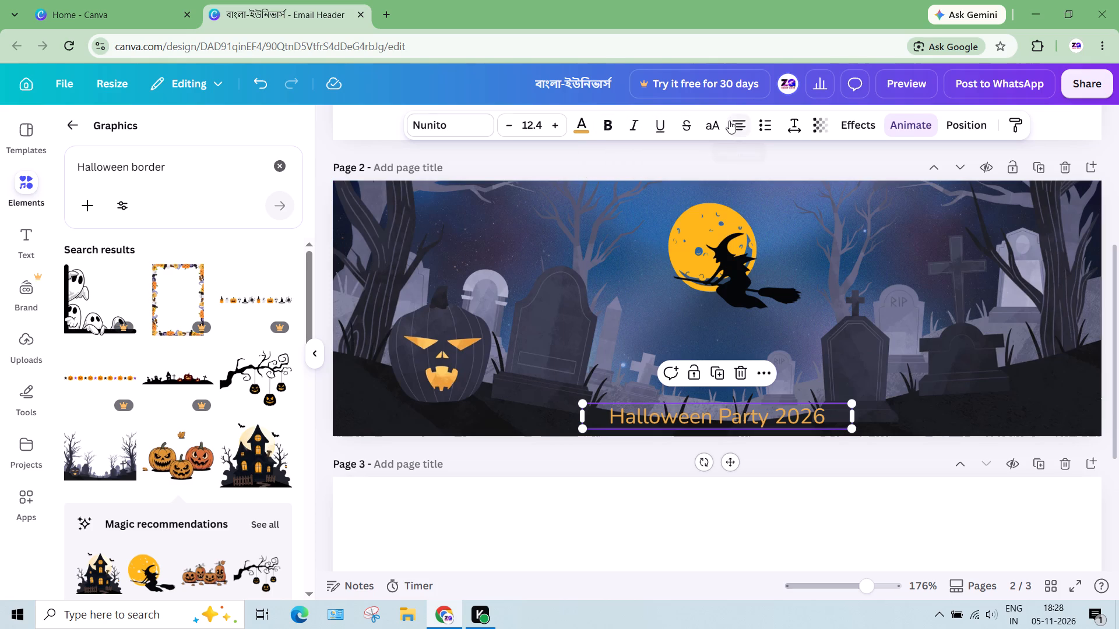
# Set the Halloween Party 2026 title's transparency to 59.
pyautogui.click(819, 122)
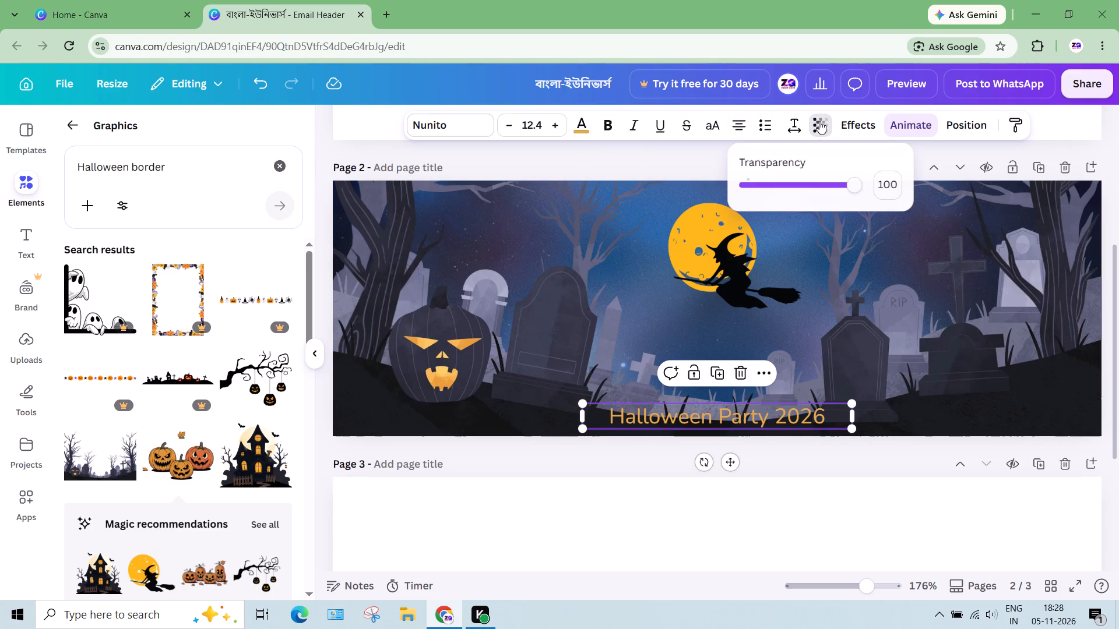
pyautogui.moveTo(856, 183); pyautogui.dragTo(817, 186)
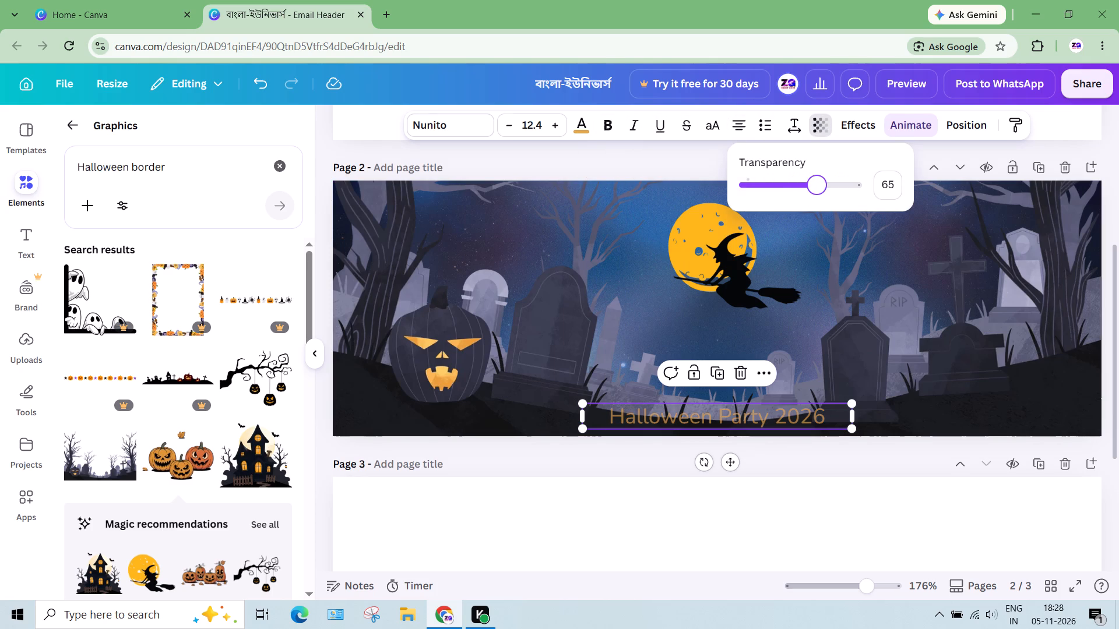
pyautogui.moveTo(817, 186); pyautogui.dragTo(810, 186)
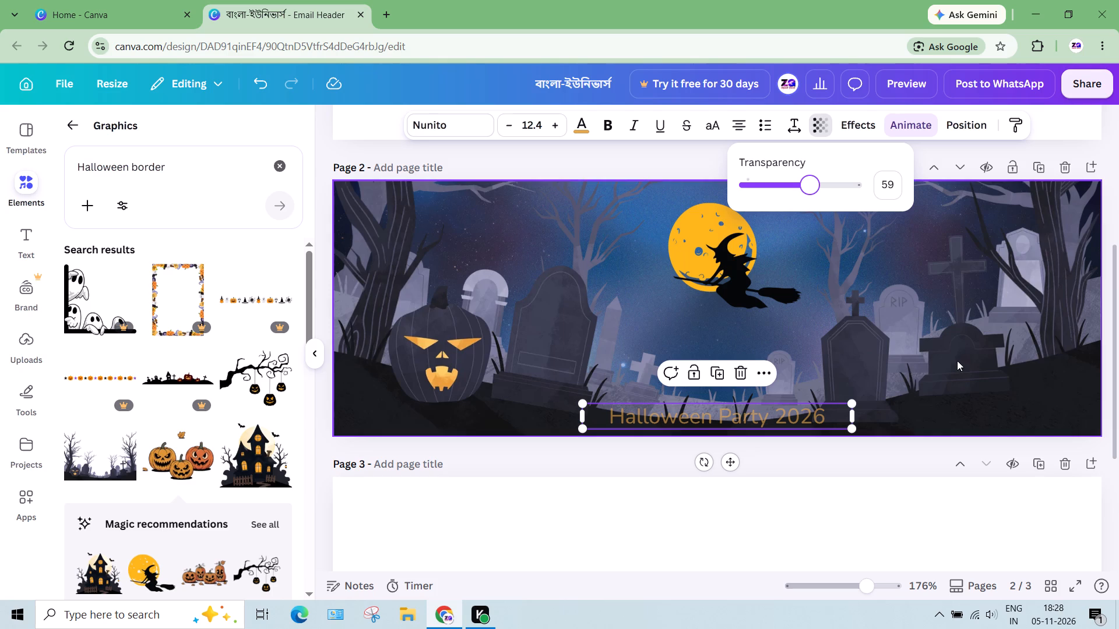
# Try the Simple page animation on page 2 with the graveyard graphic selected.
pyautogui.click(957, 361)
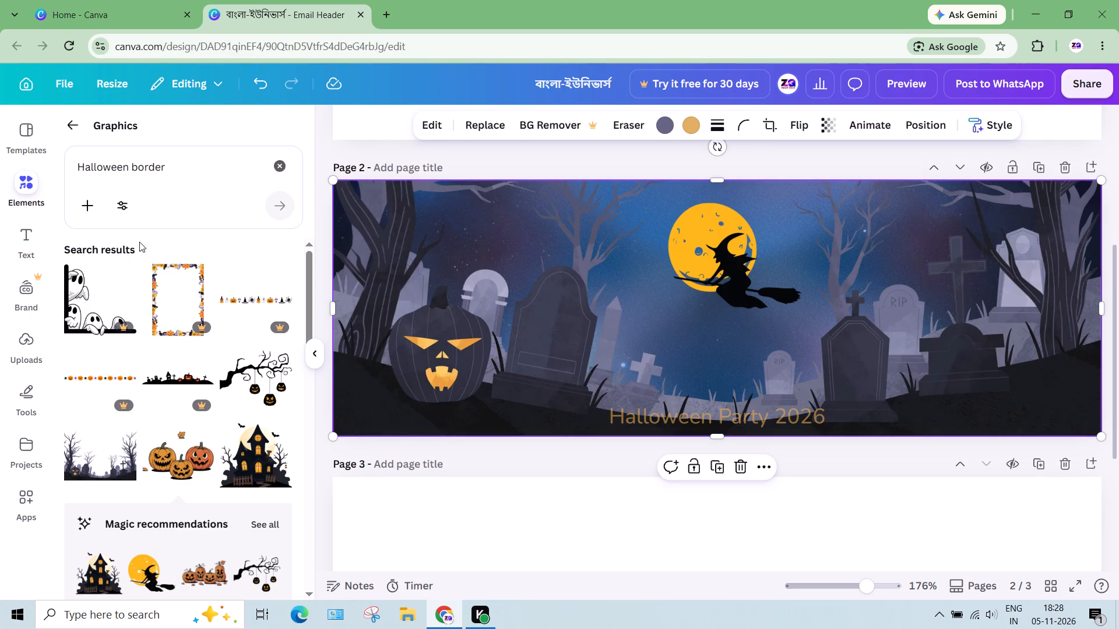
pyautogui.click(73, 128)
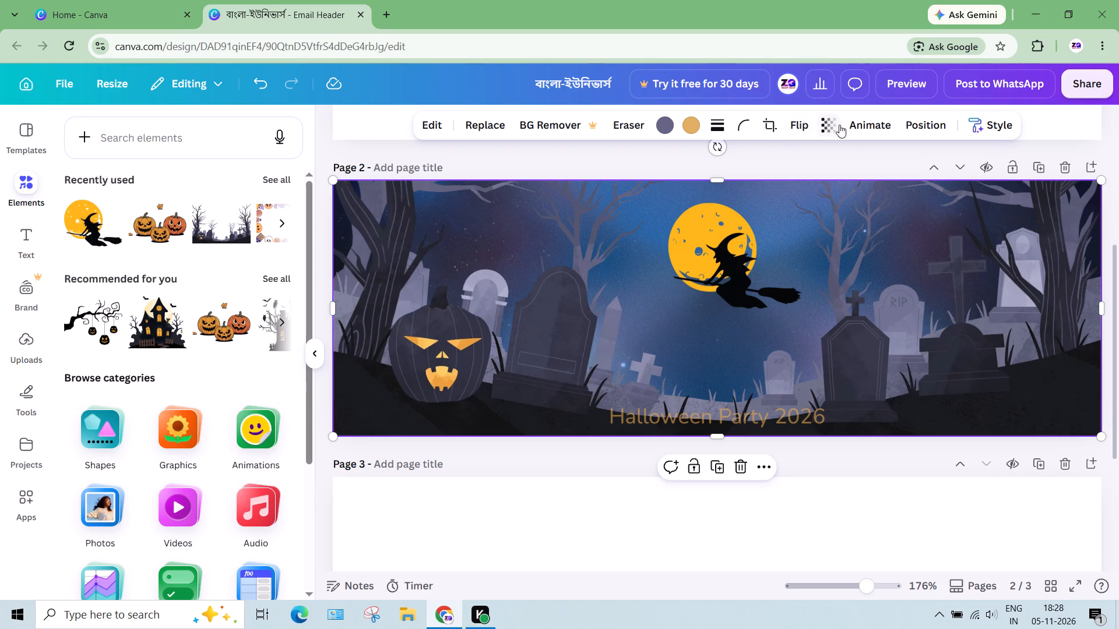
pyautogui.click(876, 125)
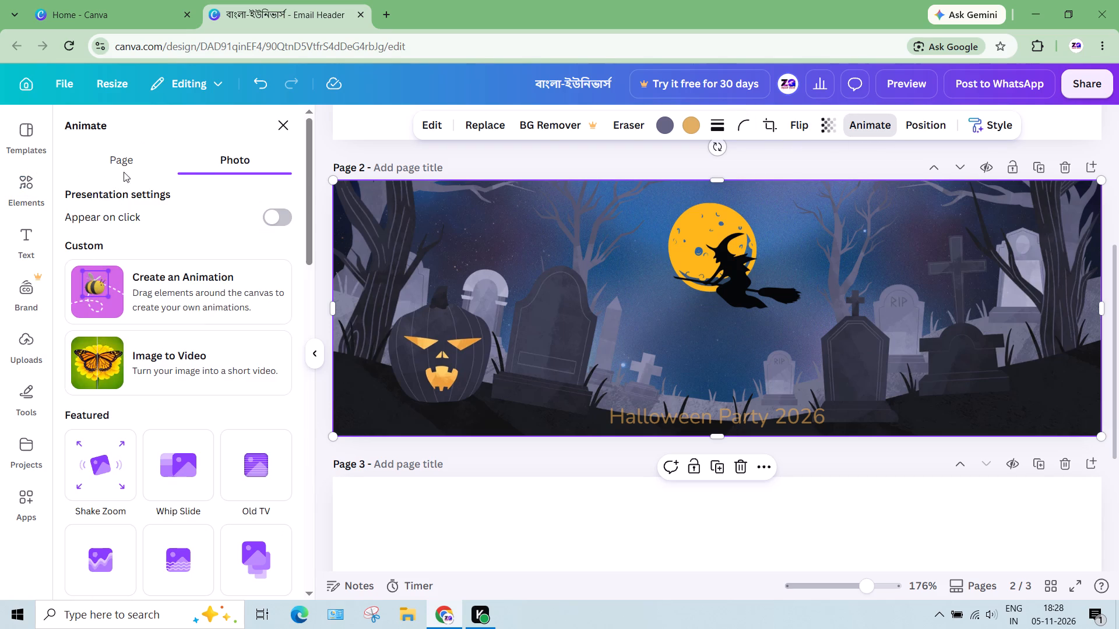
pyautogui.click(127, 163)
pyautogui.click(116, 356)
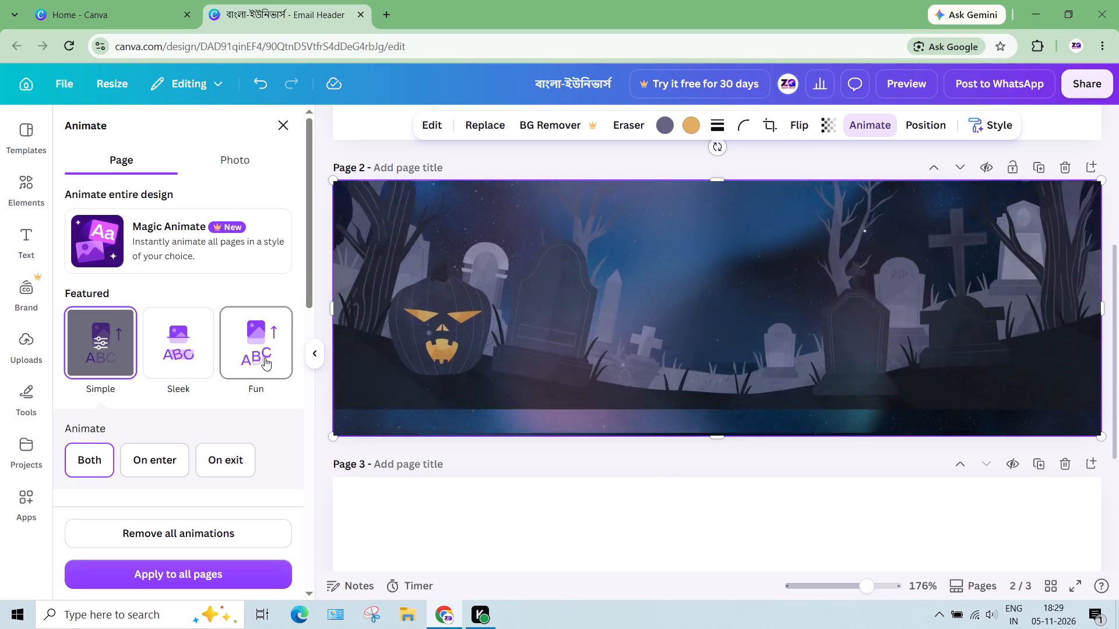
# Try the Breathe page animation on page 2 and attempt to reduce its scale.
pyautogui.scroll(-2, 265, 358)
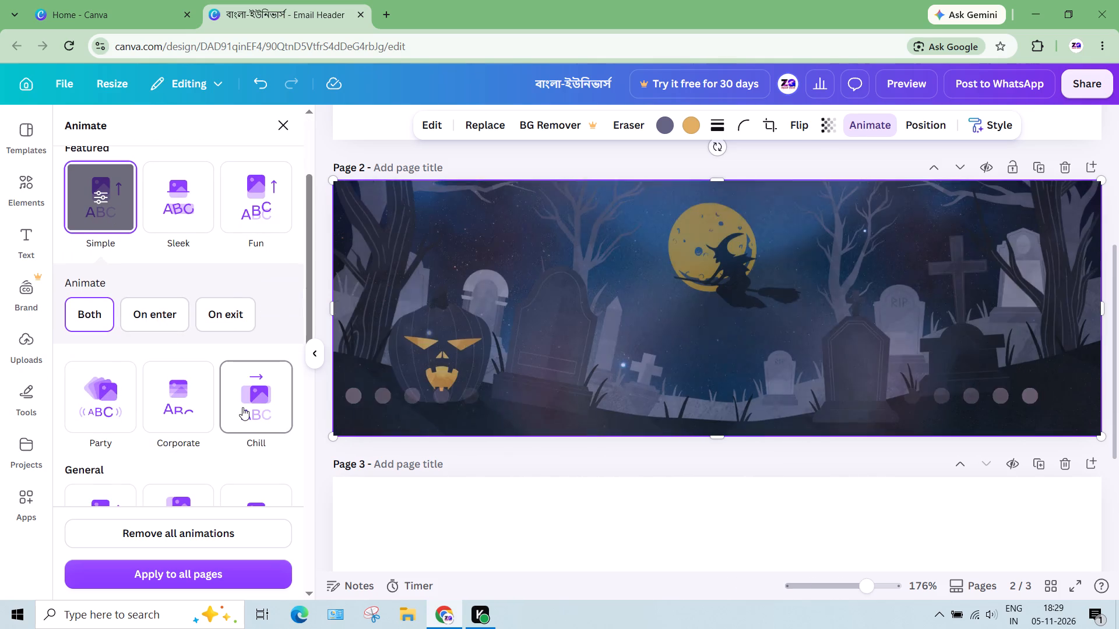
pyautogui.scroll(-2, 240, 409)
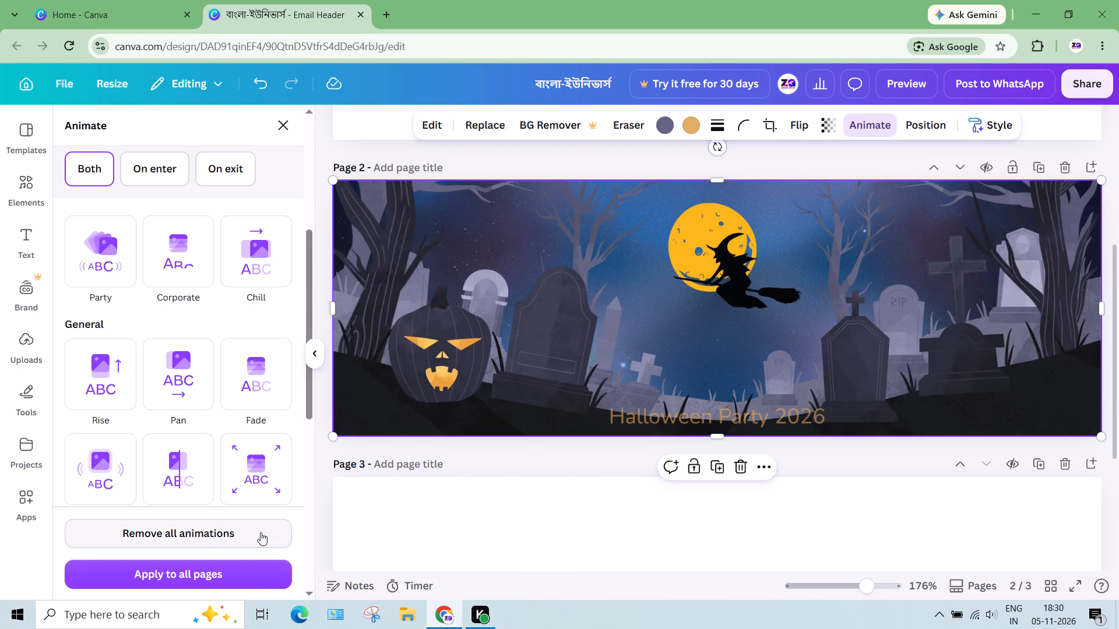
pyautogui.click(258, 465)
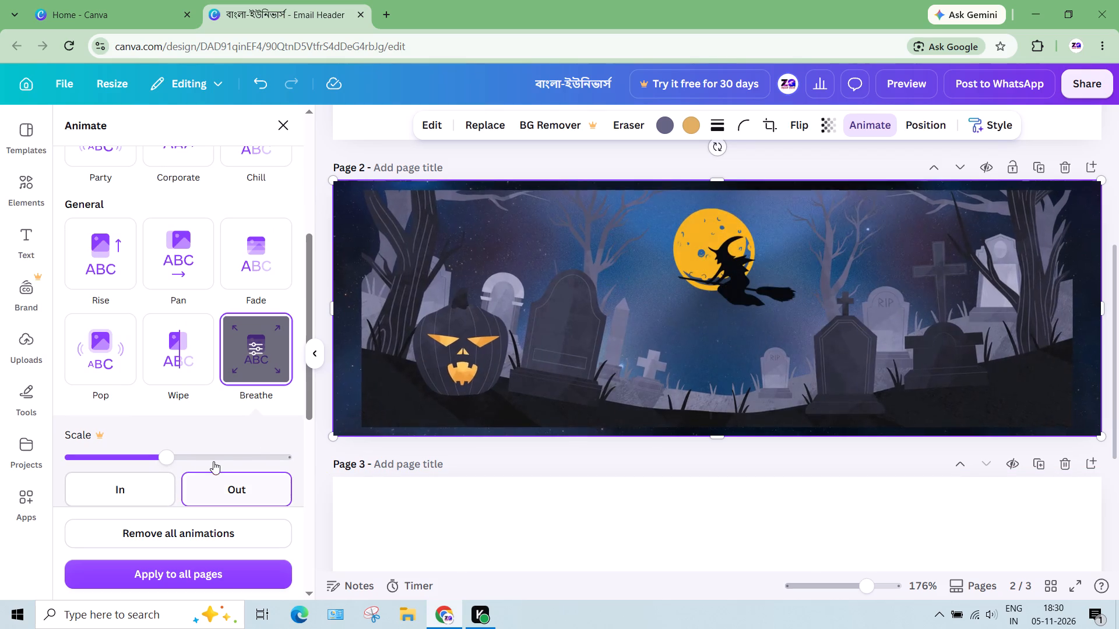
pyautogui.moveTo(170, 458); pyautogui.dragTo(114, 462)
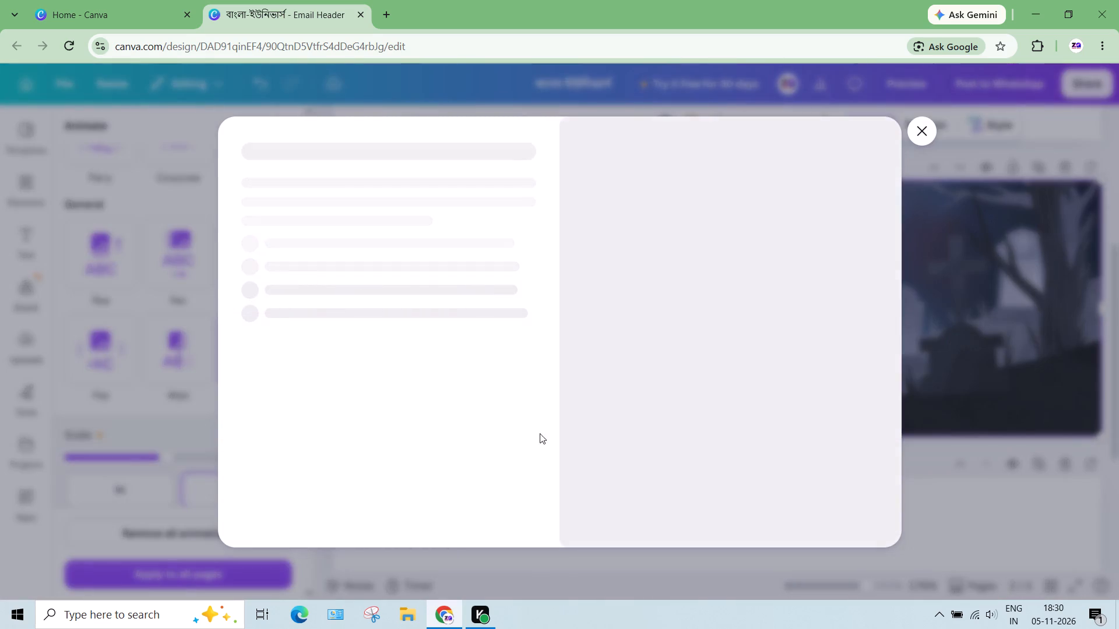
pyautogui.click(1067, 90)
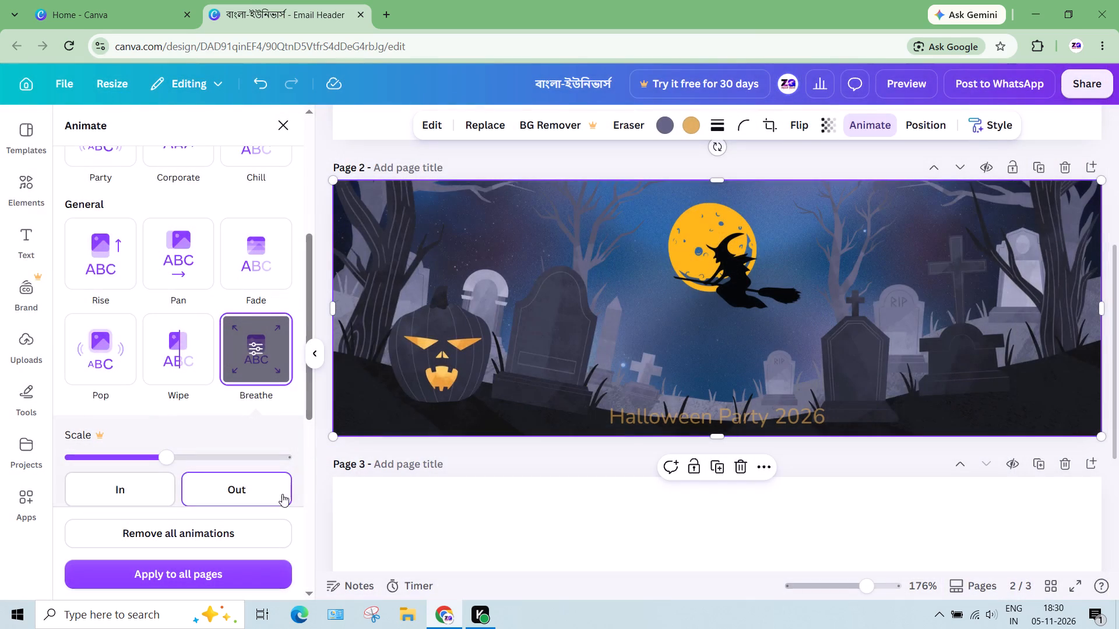
# Choose the Tumble page animation for page 2 and apply it to all pages.
pyautogui.scroll(-3, 143, 523)
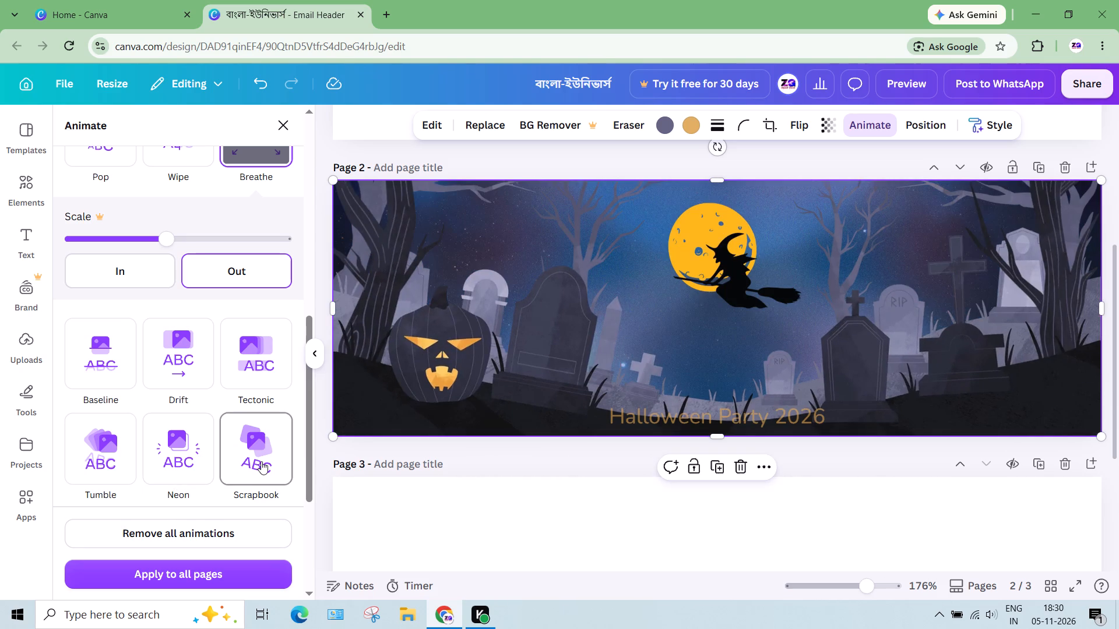
pyautogui.click(87, 461)
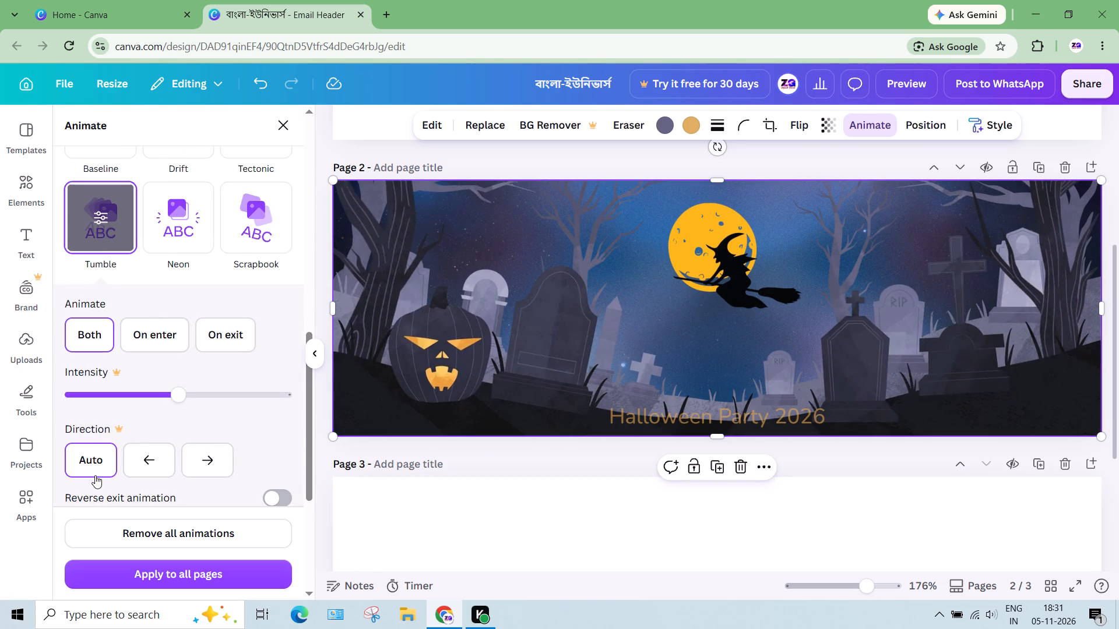
pyautogui.scroll(-6, 155, 453)
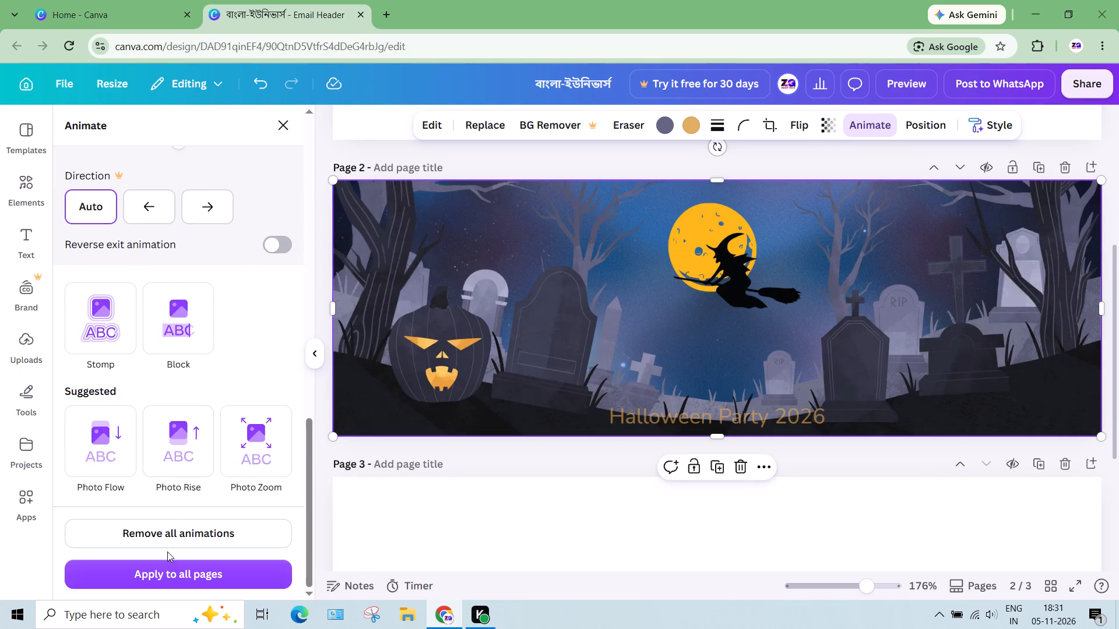
pyautogui.scroll(-10, 287, 415)
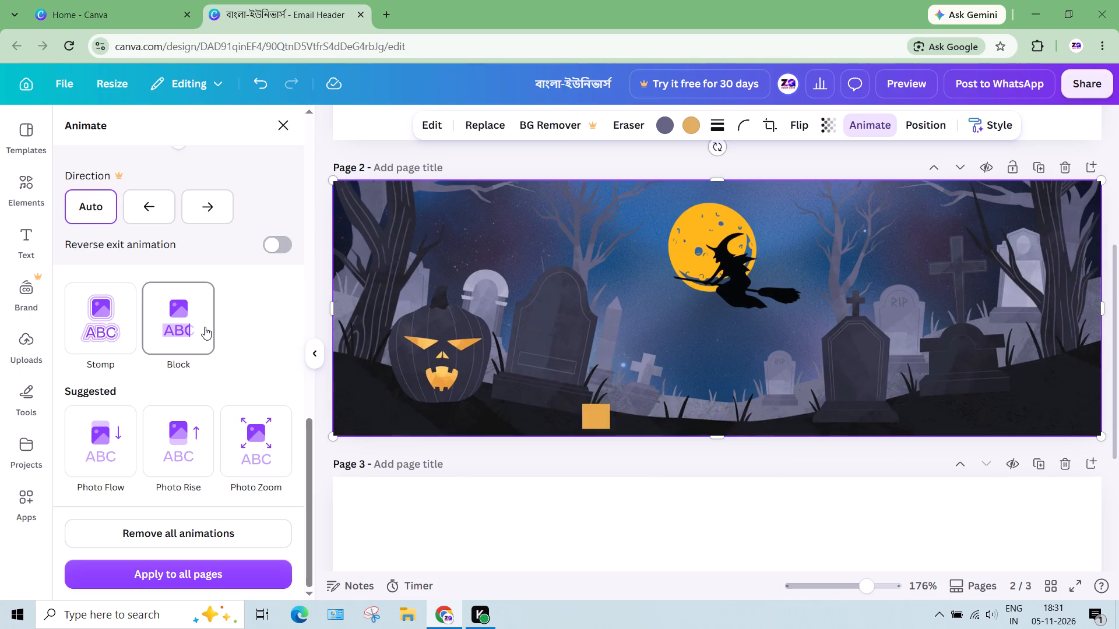
pyautogui.scroll(-5, 293, 337)
pyautogui.click(190, 575)
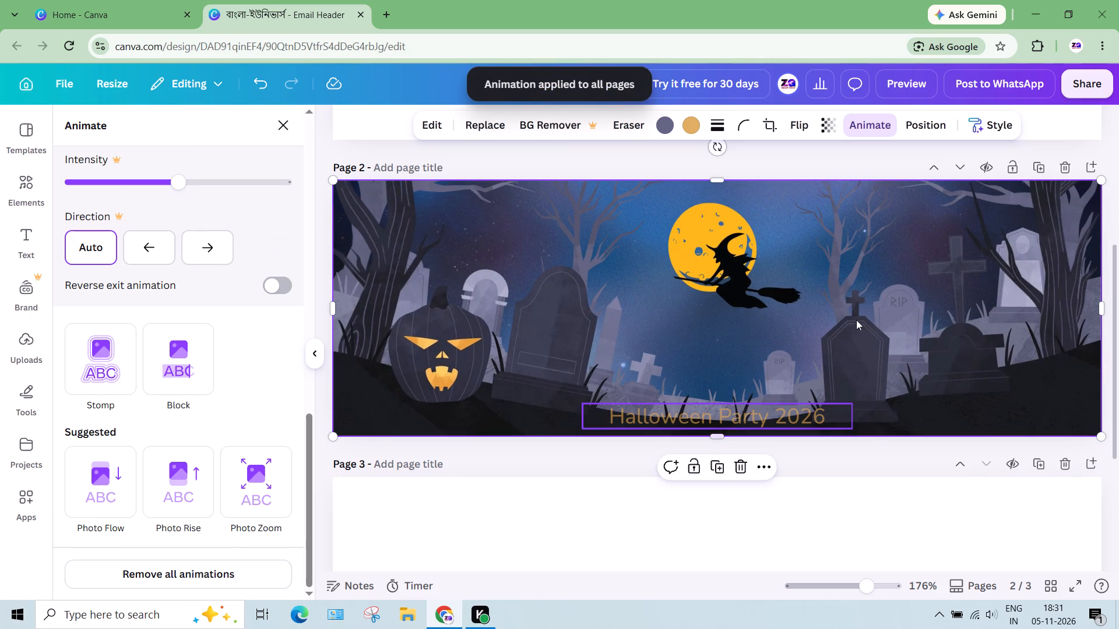
# Play the full design preview to check the page animations, and return to the editor.
pyautogui.click(900, 84)
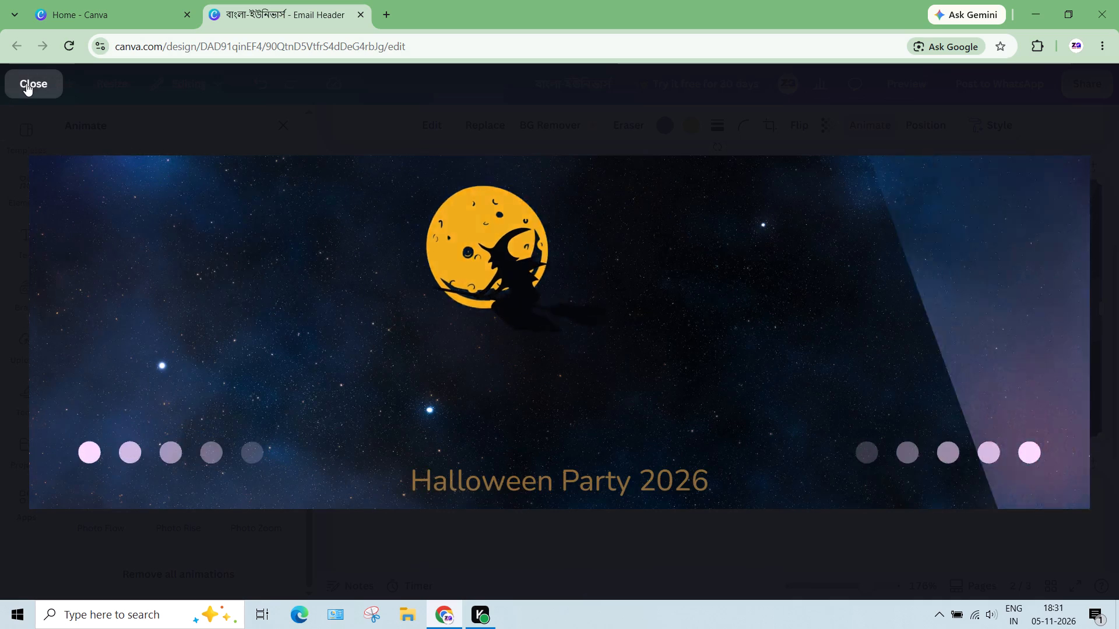
pyautogui.click(26, 83)
# Delete page 1 containing the বাংলা-ইউনিভার্স banner.
pyautogui.scroll(5, 840, 261)
pyautogui.scroll(-1, 880, 250)
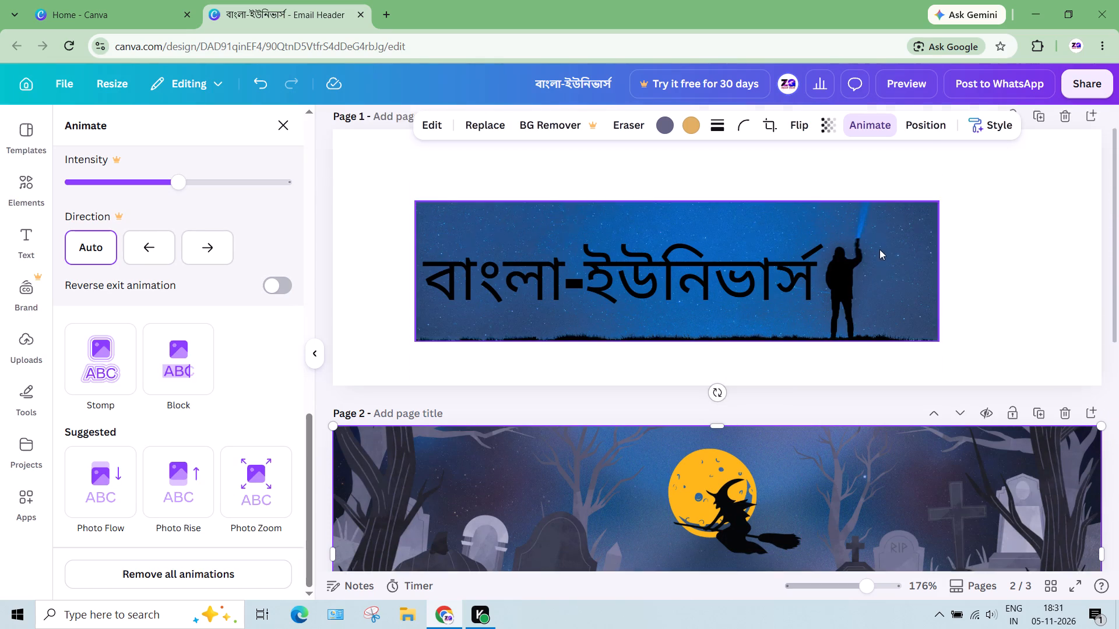
pyautogui.click(1030, 190)
pyautogui.scroll(4, 1034, 188)
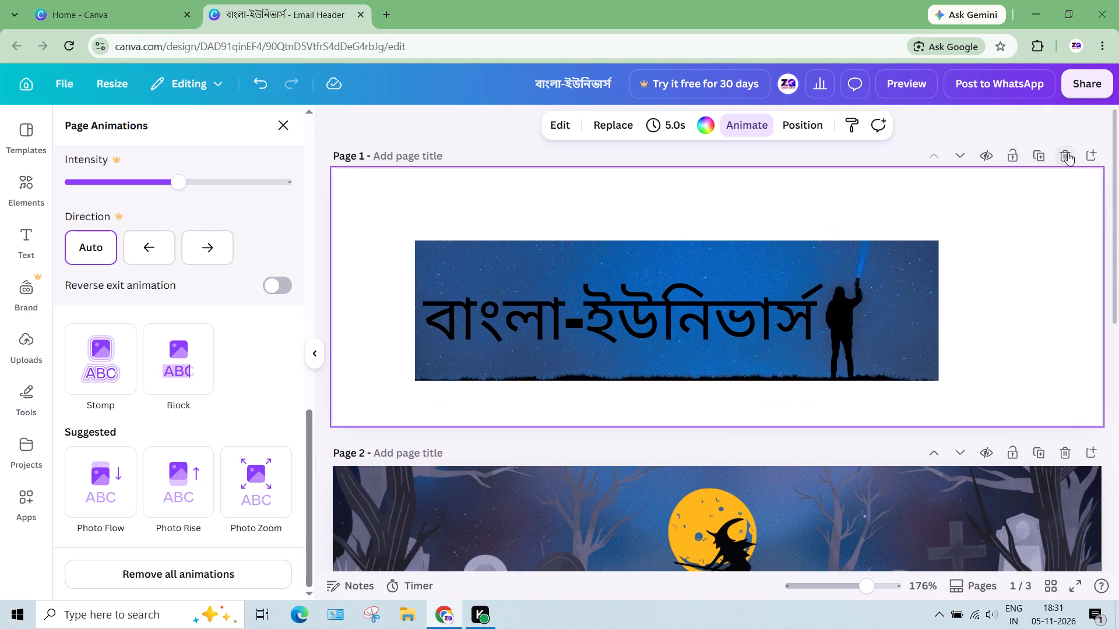
pyautogui.click(1068, 153)
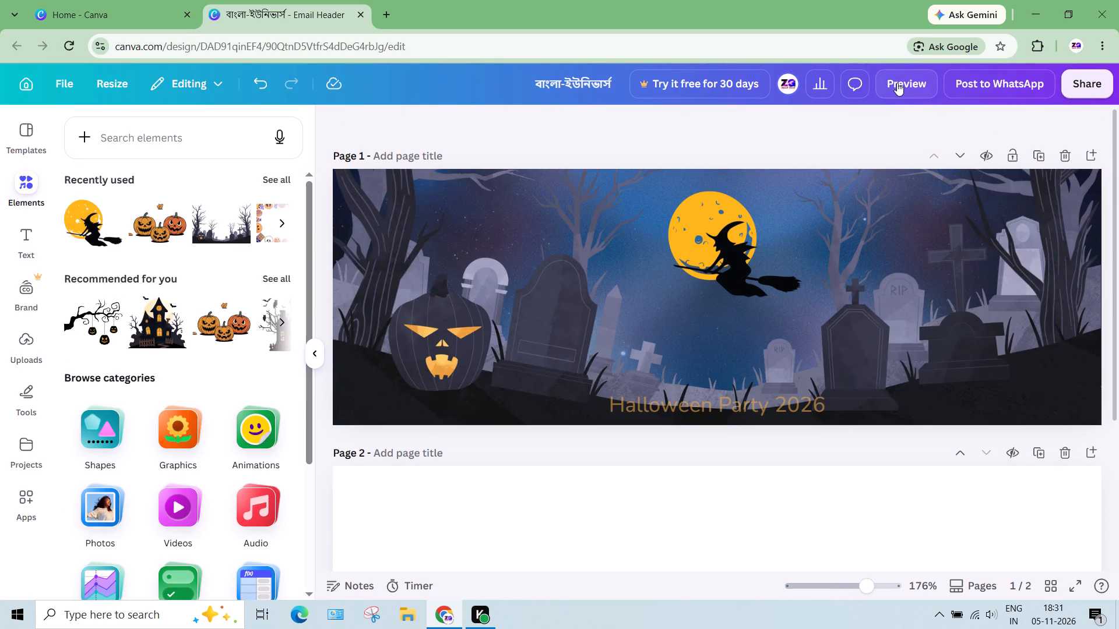
# Preview the animated Halloween banner followed by the blank page, and return to the editor.
pyautogui.click(898, 82)
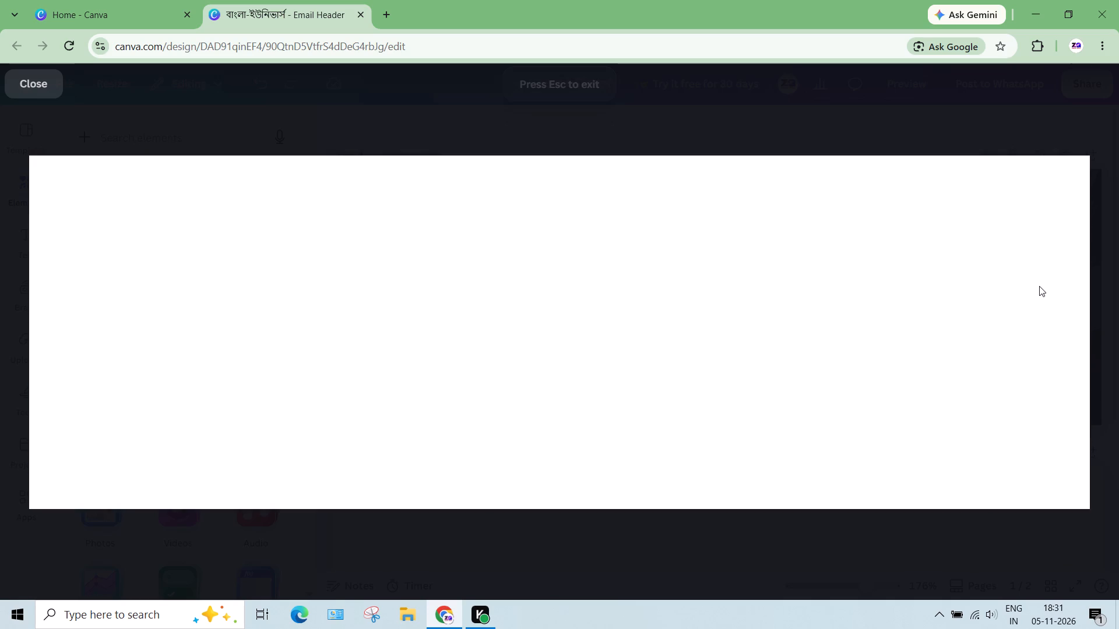
pyautogui.scroll(5, 711, 229)
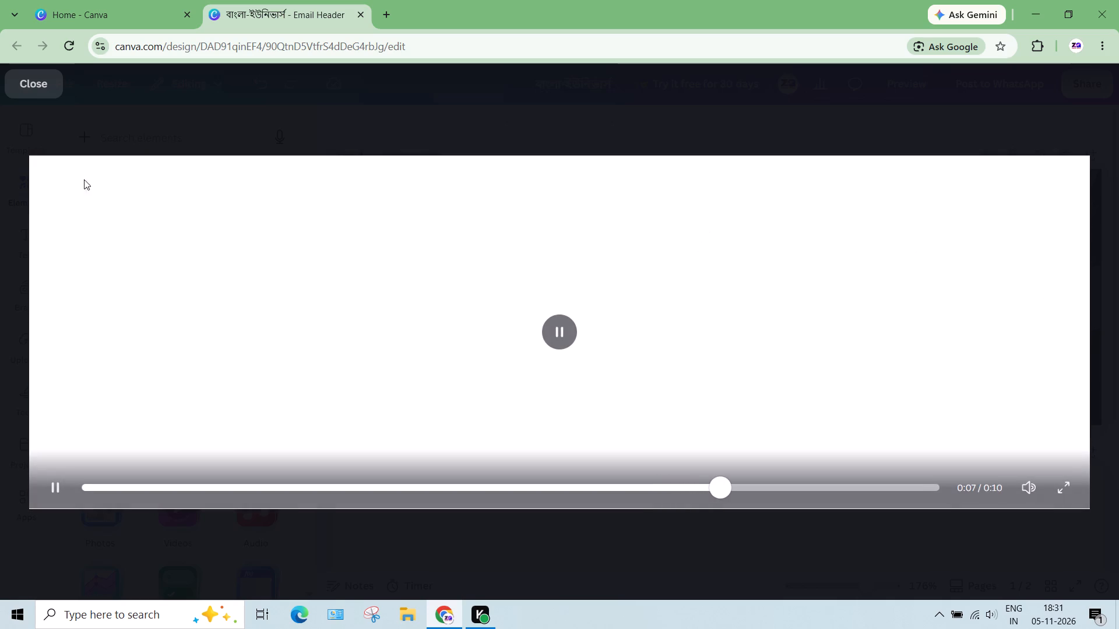
pyautogui.click(33, 82)
# Delete the blank page 2 below the Halloween banner.
pyautogui.scroll(-5, 760, 449)
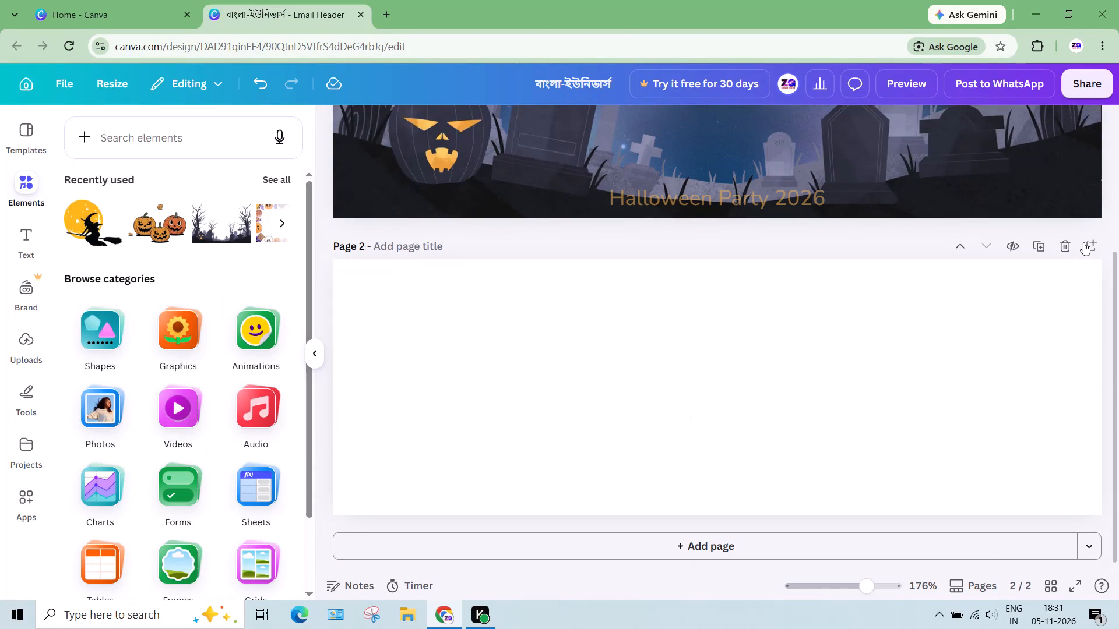
pyautogui.click(1065, 249)
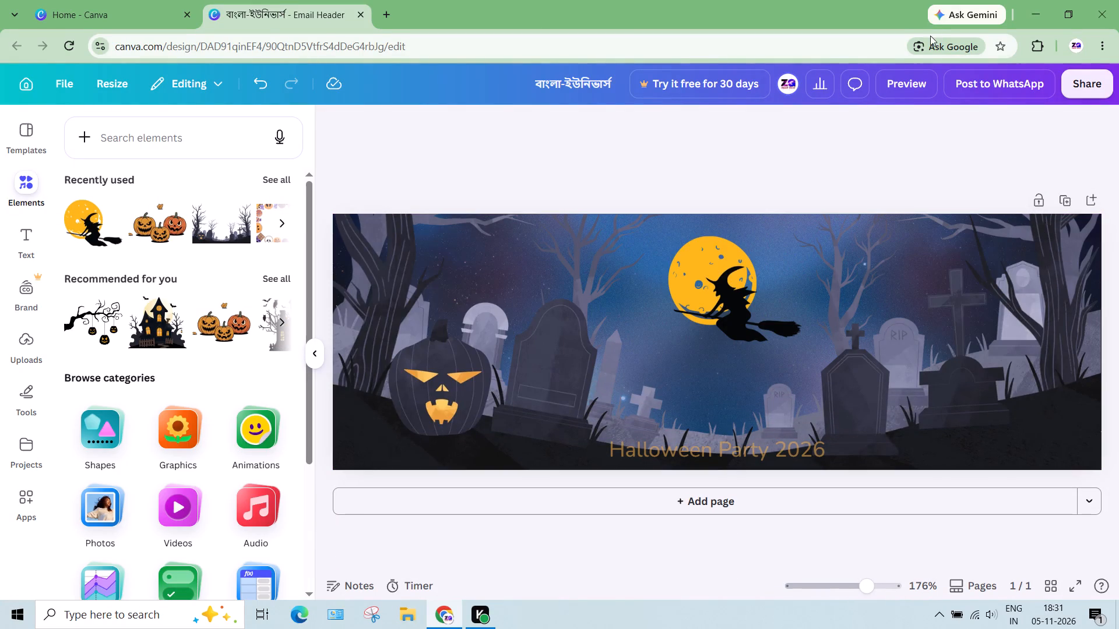
# Preview the single-page Halloween banner animation, replay it, and return to the editor.
pyautogui.click(900, 84)
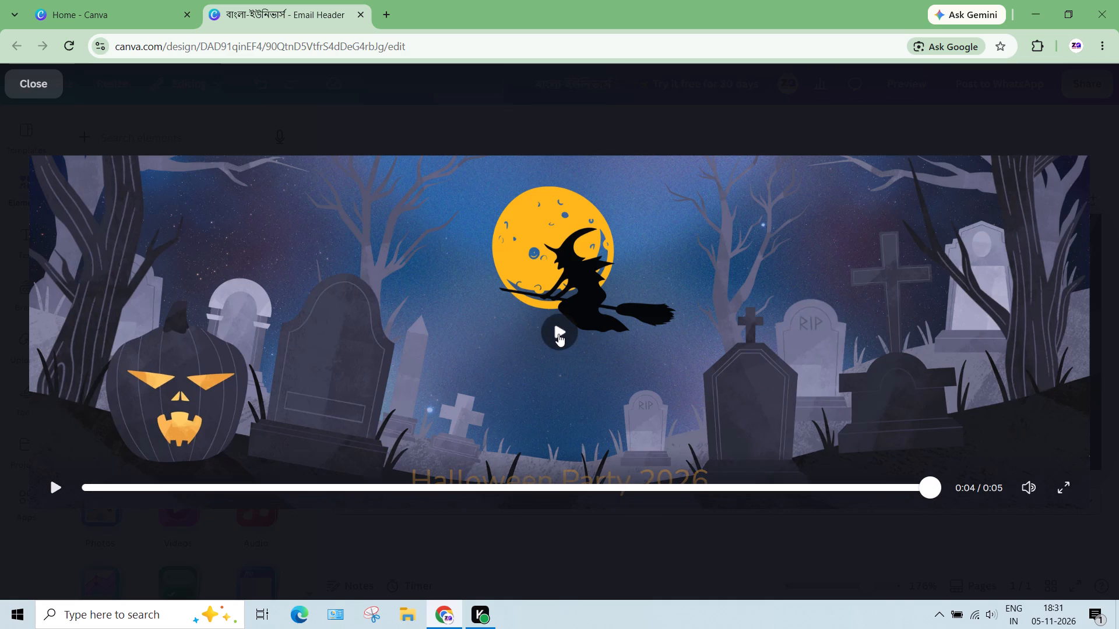
pyautogui.click(558, 334)
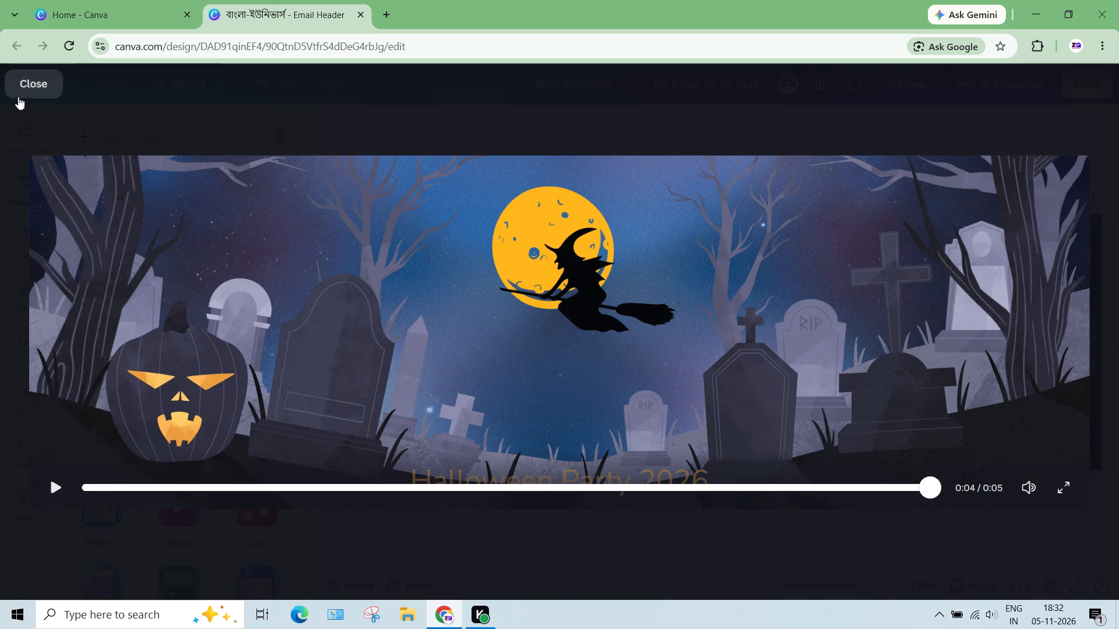
pyautogui.click(26, 83)
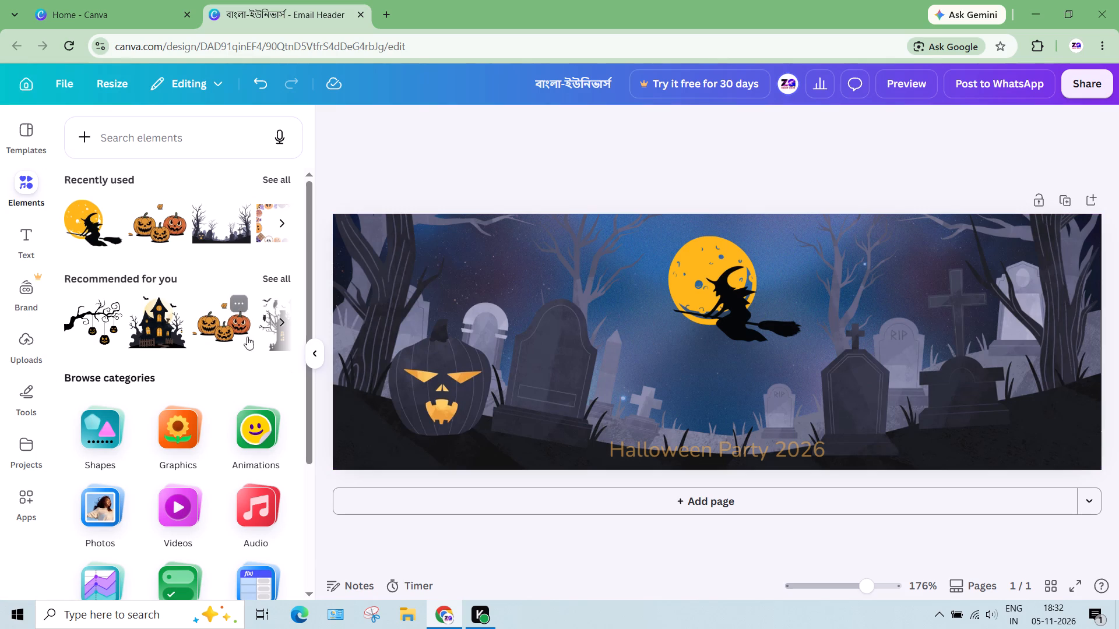
# Browse the element categories, examining the Forms and Videos collections.
pyautogui.scroll(2, 56, 366)
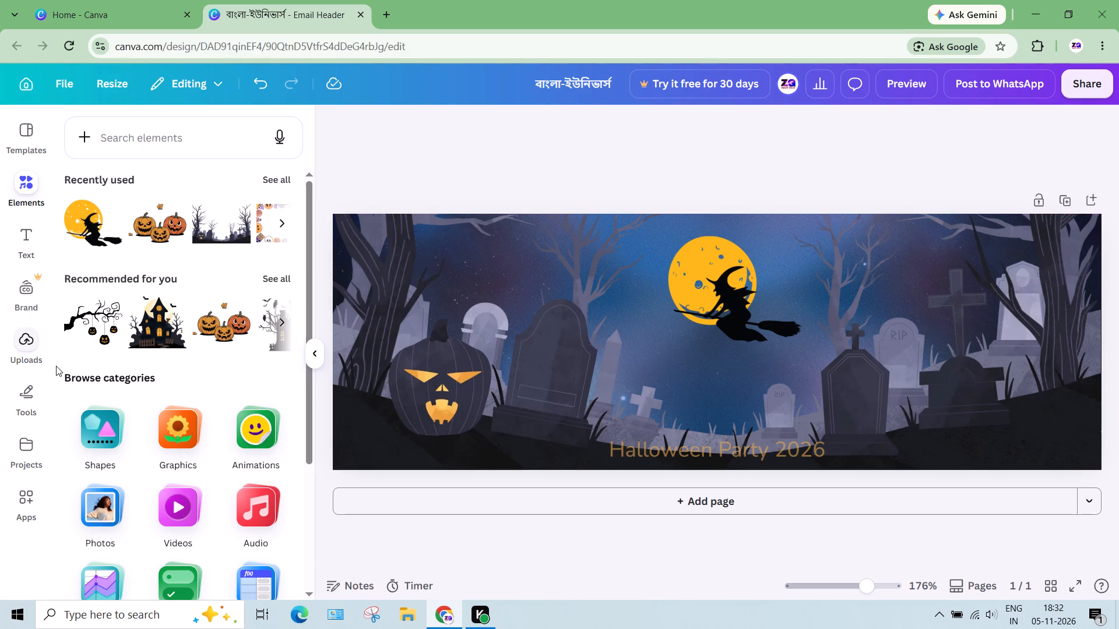
pyautogui.scroll(1, 56, 366)
pyautogui.scroll(-5, 143, 349)
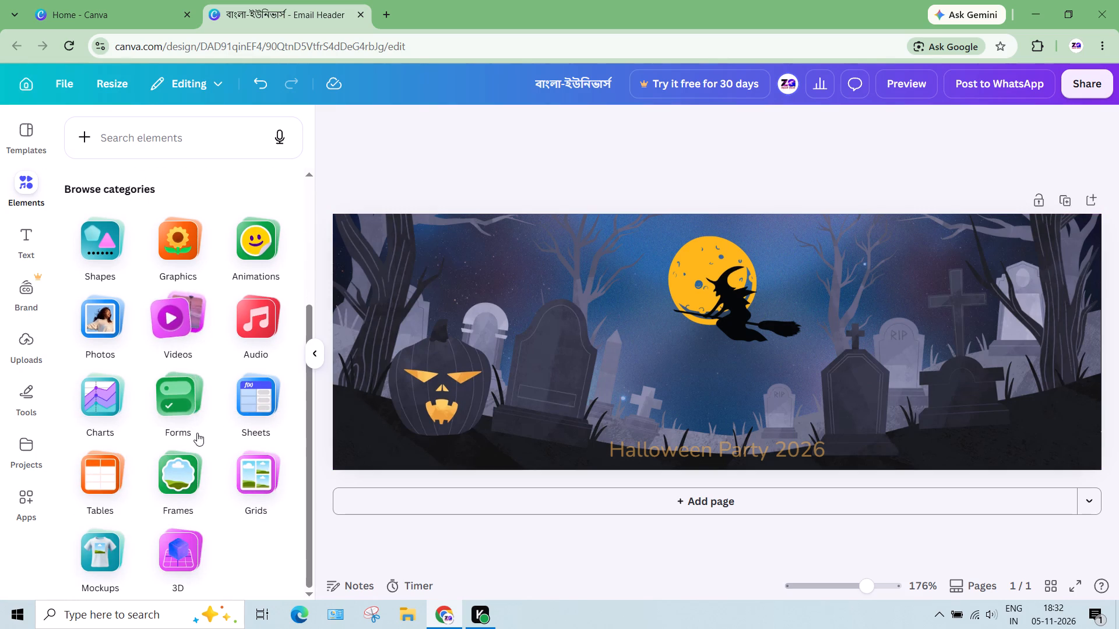
pyautogui.click(182, 409)
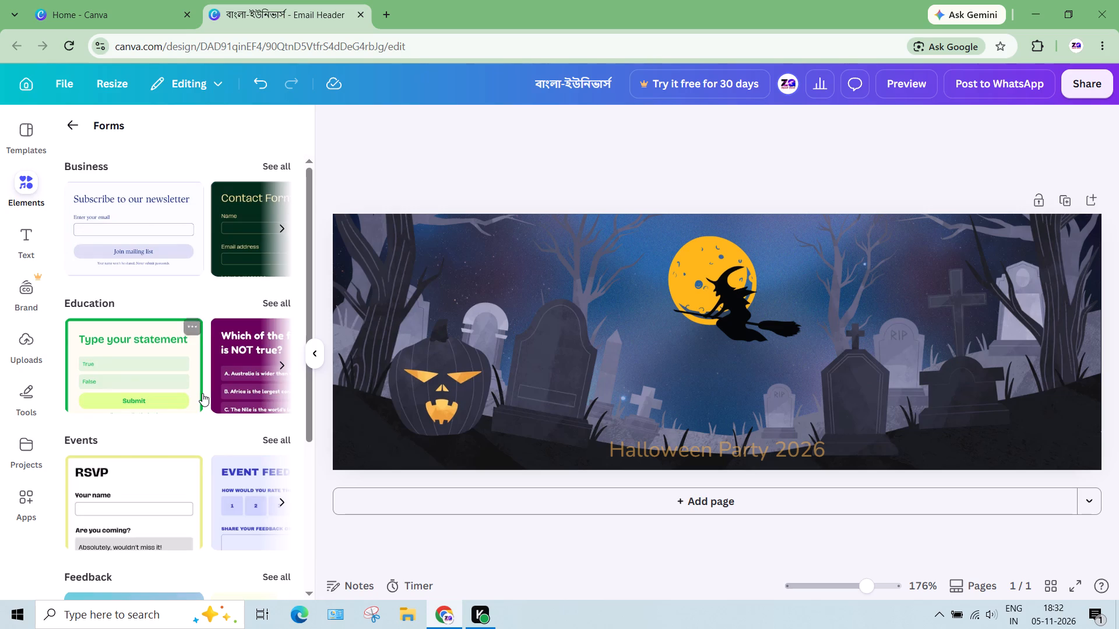
pyautogui.click(71, 130)
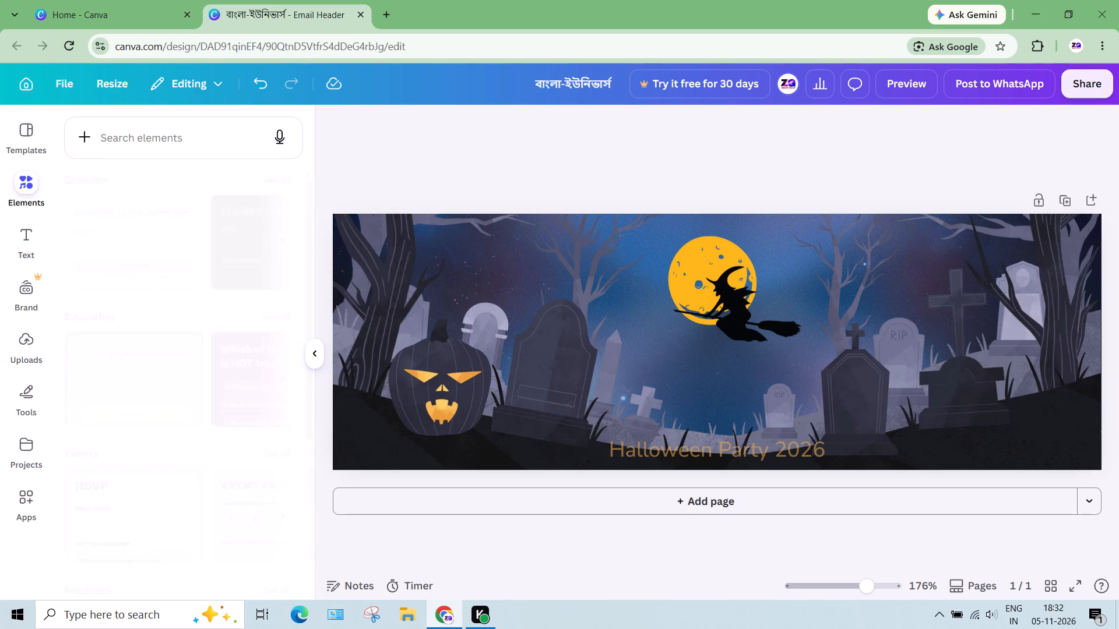
pyautogui.scroll(-2, 232, 347)
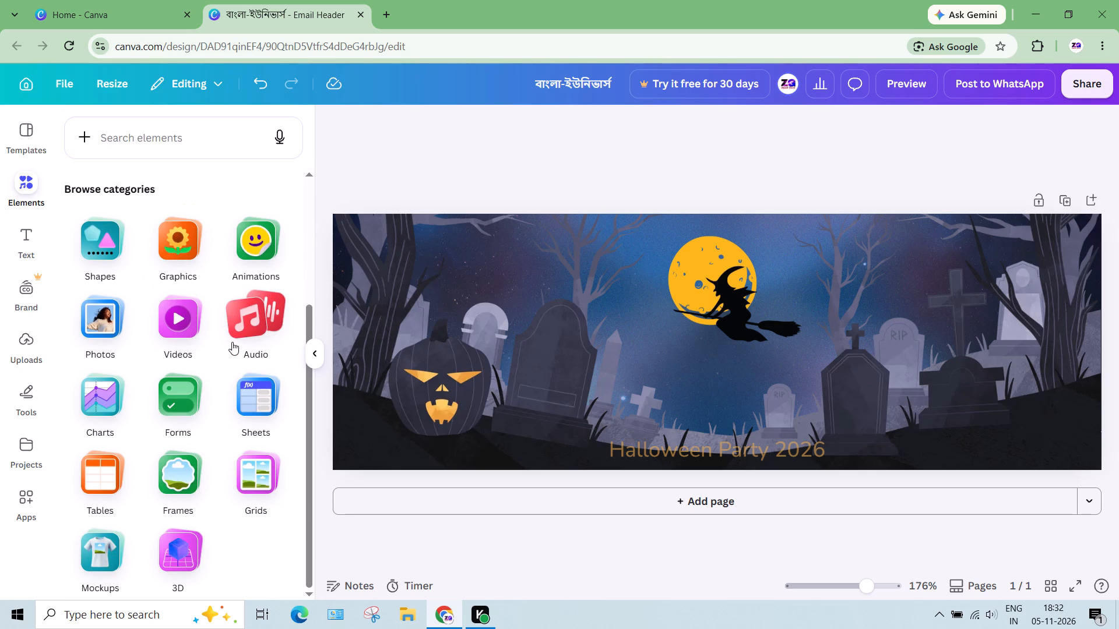
pyautogui.click(170, 309)
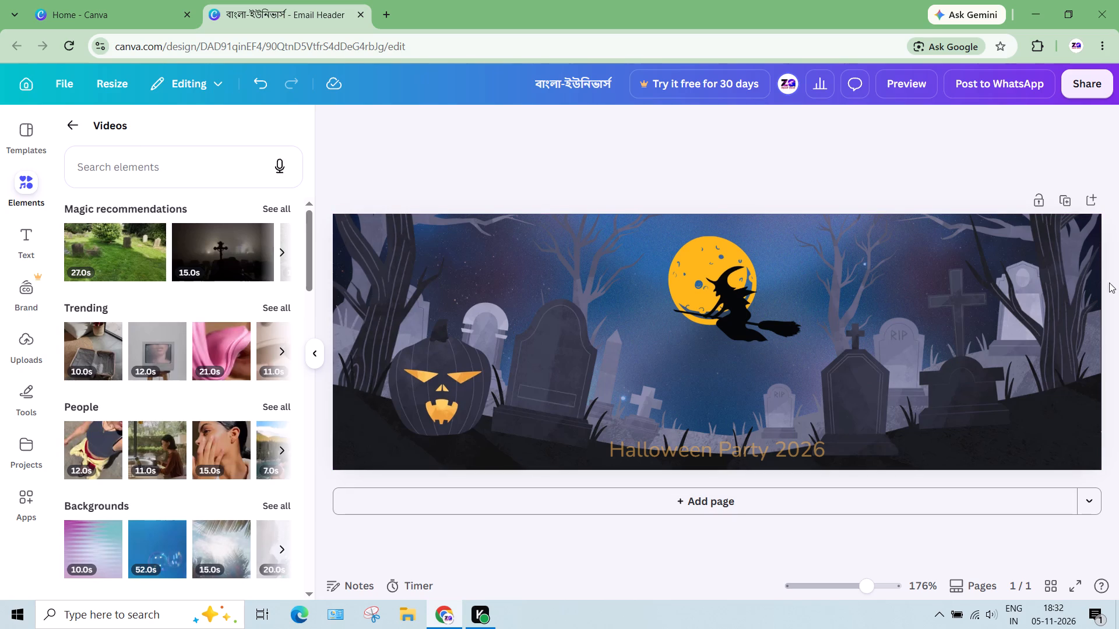
pyautogui.scroll(-5, 1064, 498)
pyautogui.scroll(-3, 981, 543)
# Return to the home page and start a new Instagram Reel video design with the "Energy" daily quotes template.
pyautogui.click(30, 80)
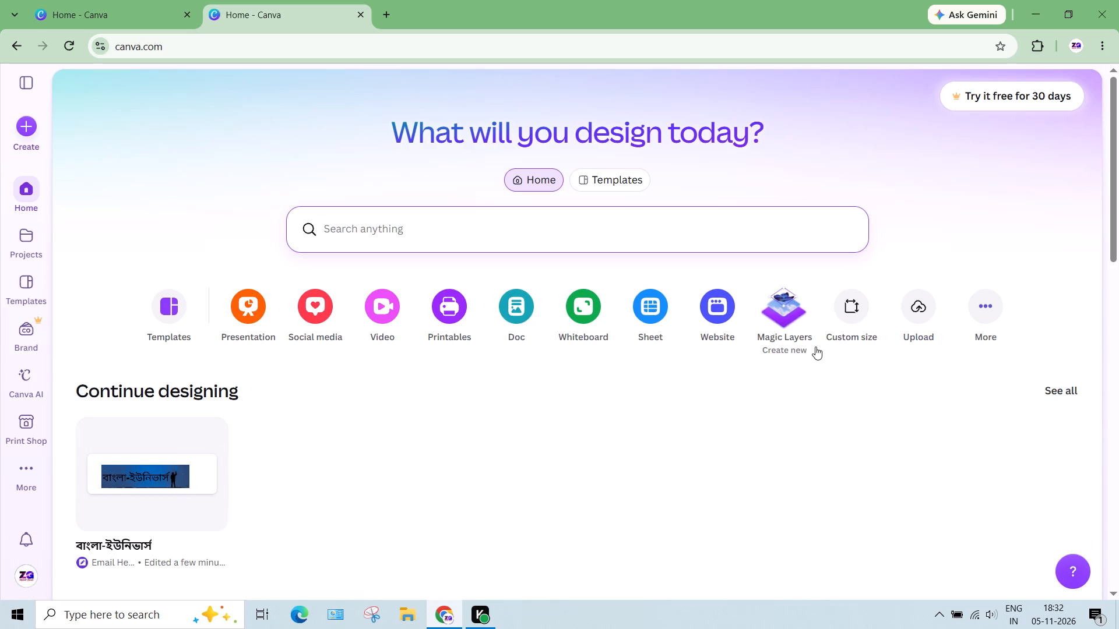
pyautogui.click(386, 310)
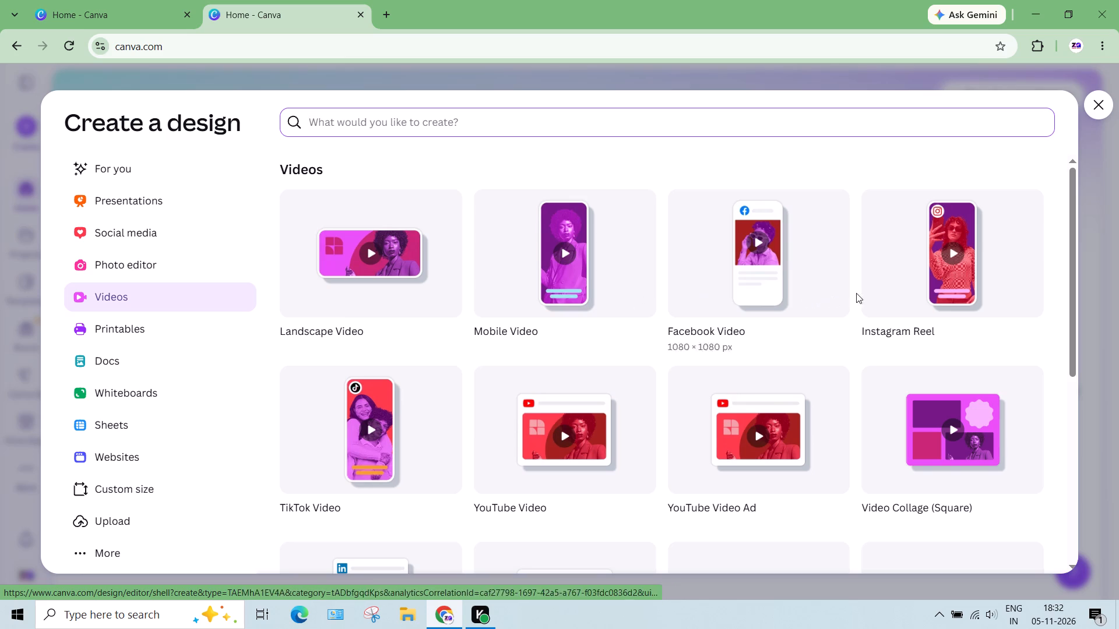
# Start a new Instagram Reel video design.
pyautogui.click(958, 280)
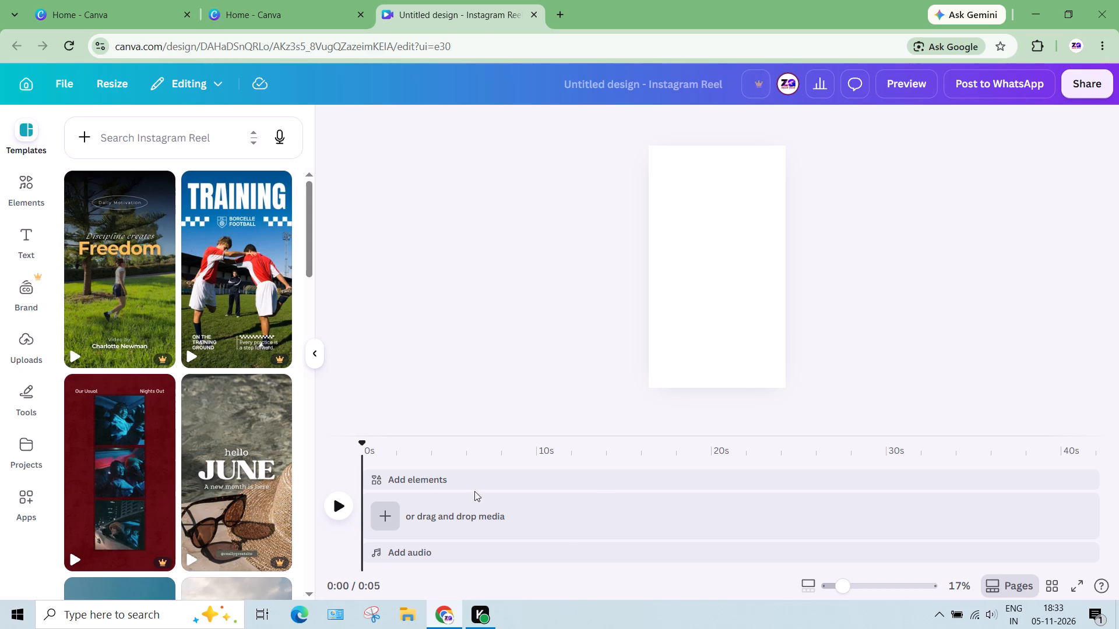
# Find the "Energy" daily quotes template with the cloudy mountain background and apply it to the blank reel.
pyautogui.scroll(-2, 718, 433)
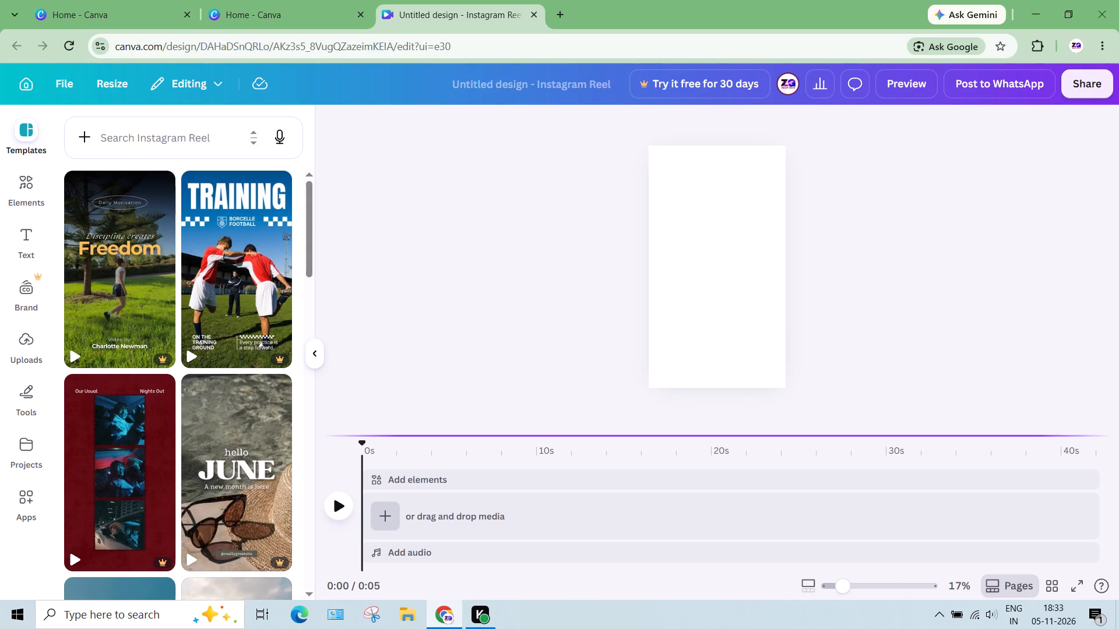
pyautogui.scroll(1, 718, 433)
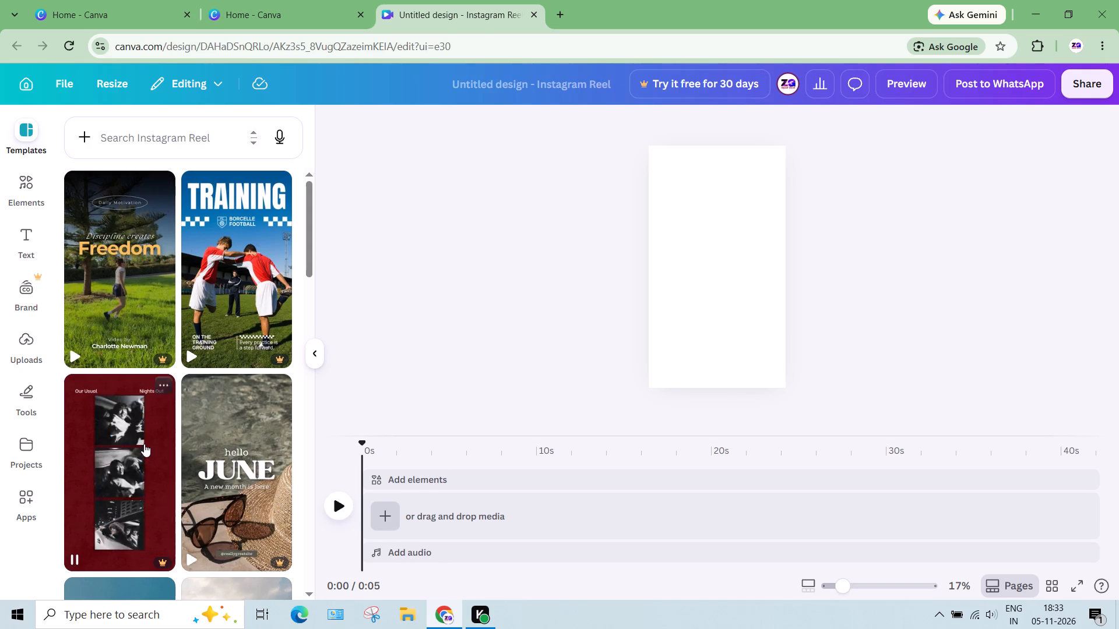
pyautogui.scroll(-9, 216, 440)
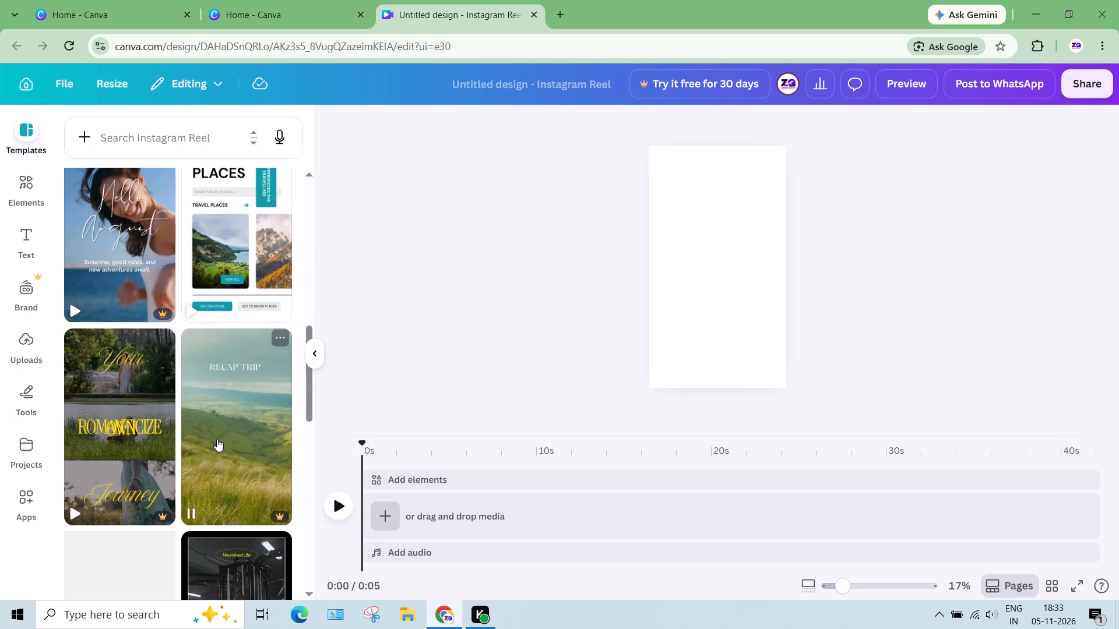
pyautogui.scroll(-6, 216, 437)
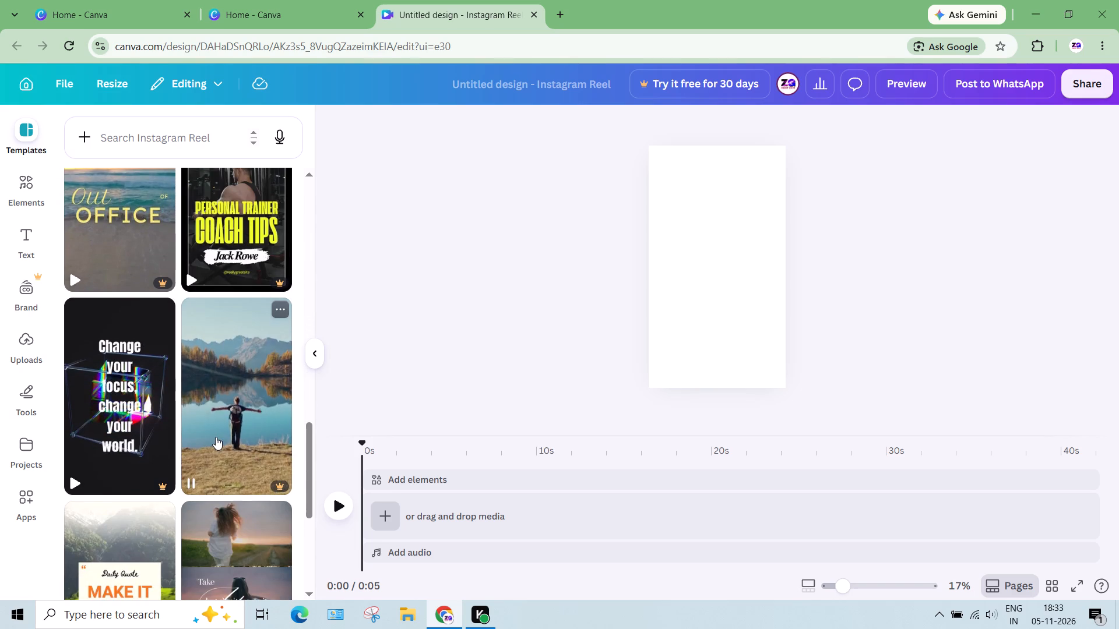
pyautogui.scroll(-10, 216, 437)
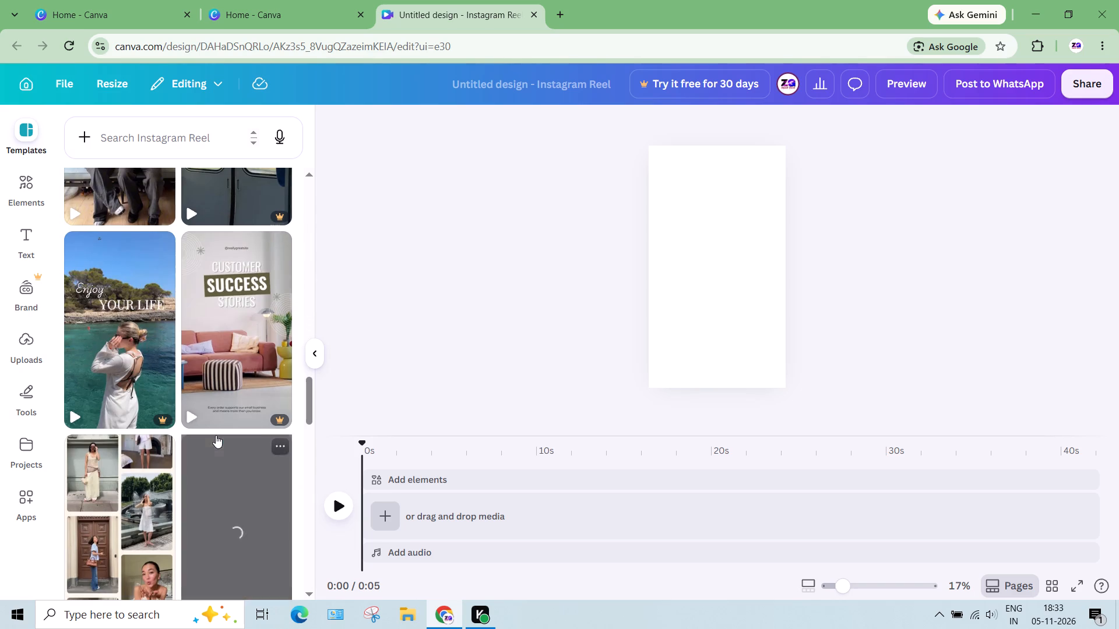
pyautogui.scroll(-5, 216, 435)
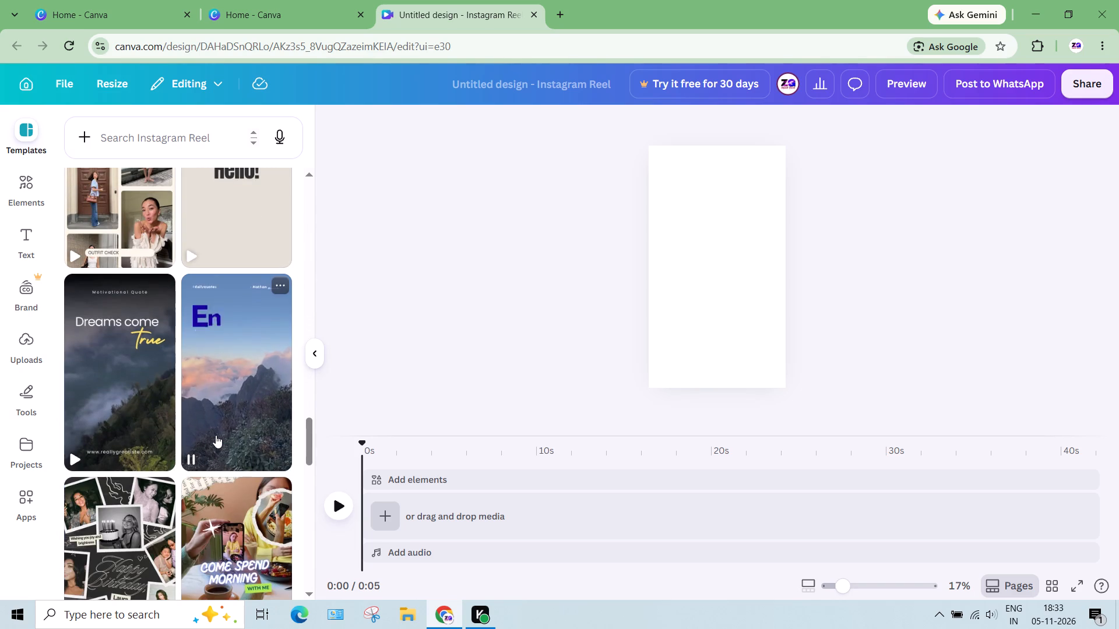
pyautogui.click(235, 411)
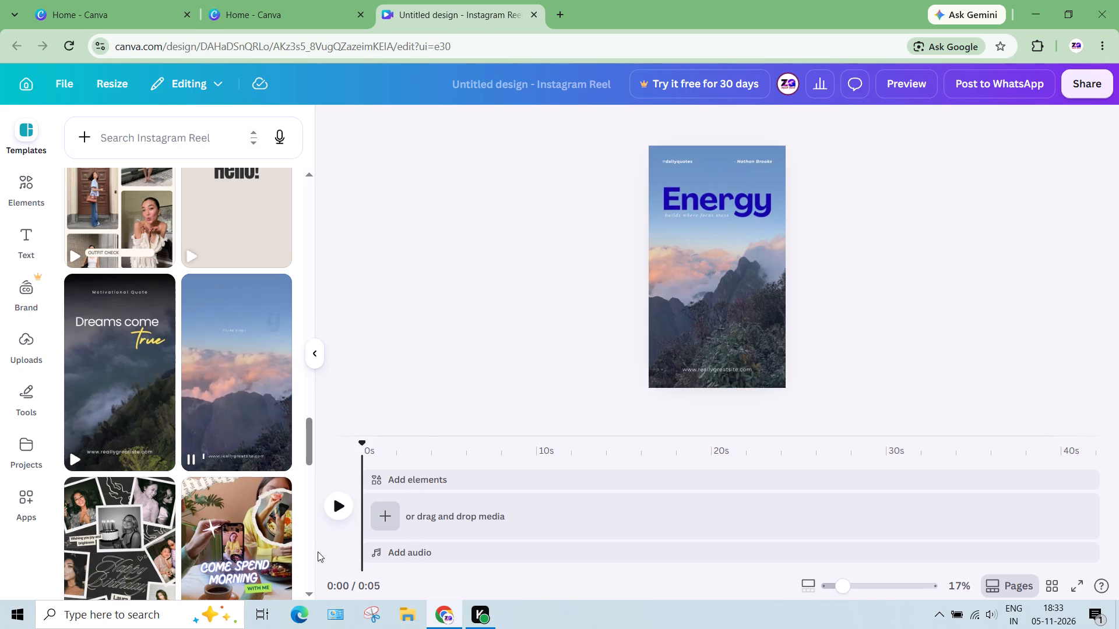
# Examine the reel's timeline at about 4 s and 2 s, inspecting the website text layer.
pyautogui.click(339, 500)
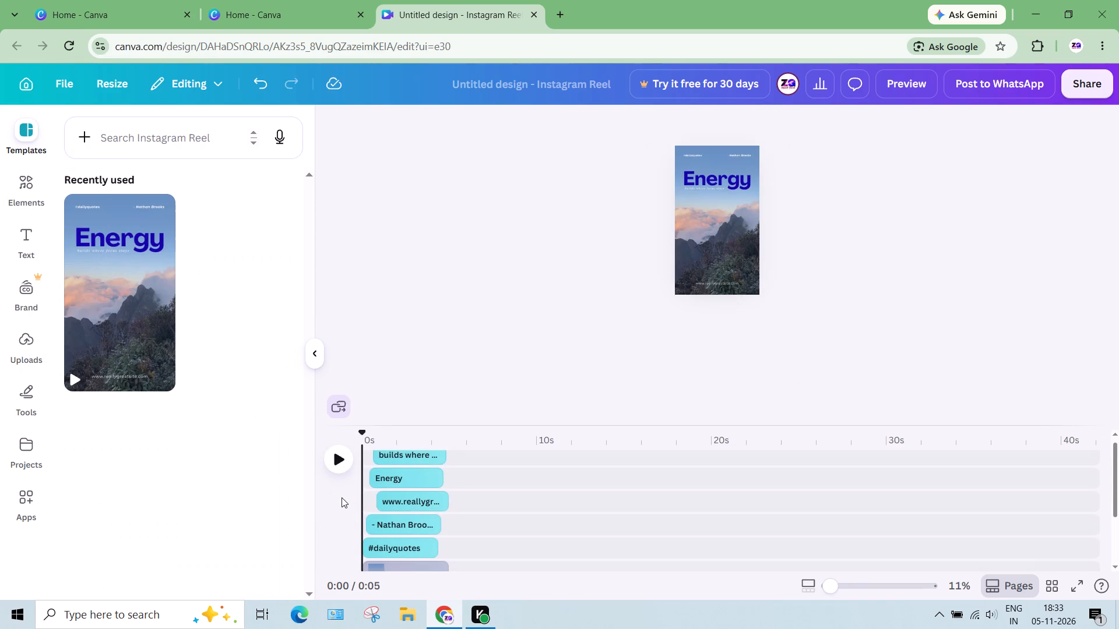
pyautogui.click(442, 453)
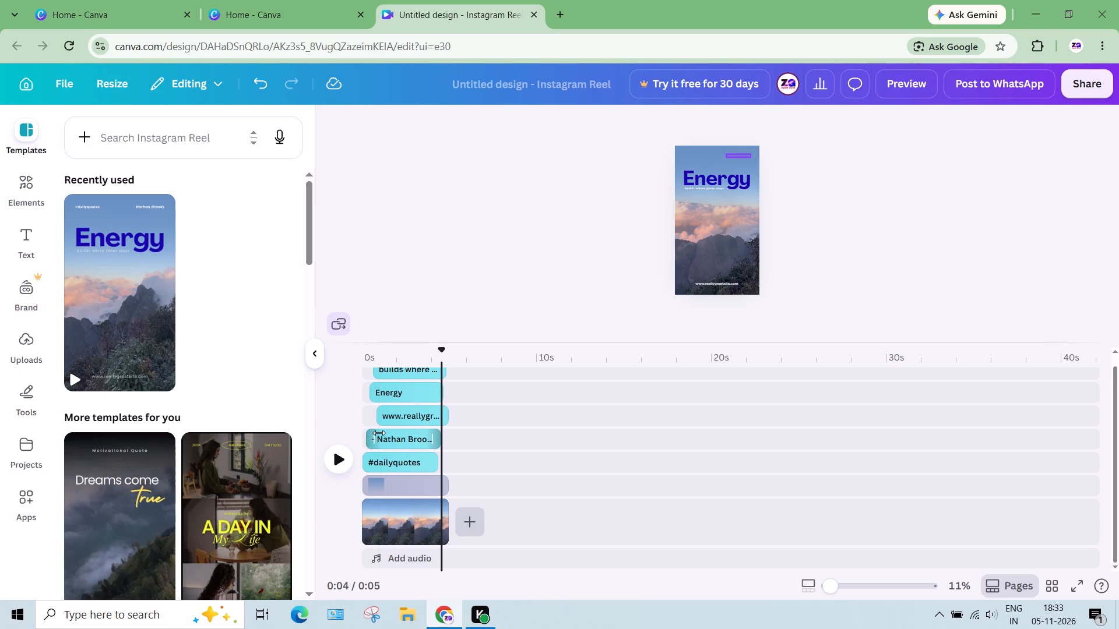
pyautogui.click(408, 411)
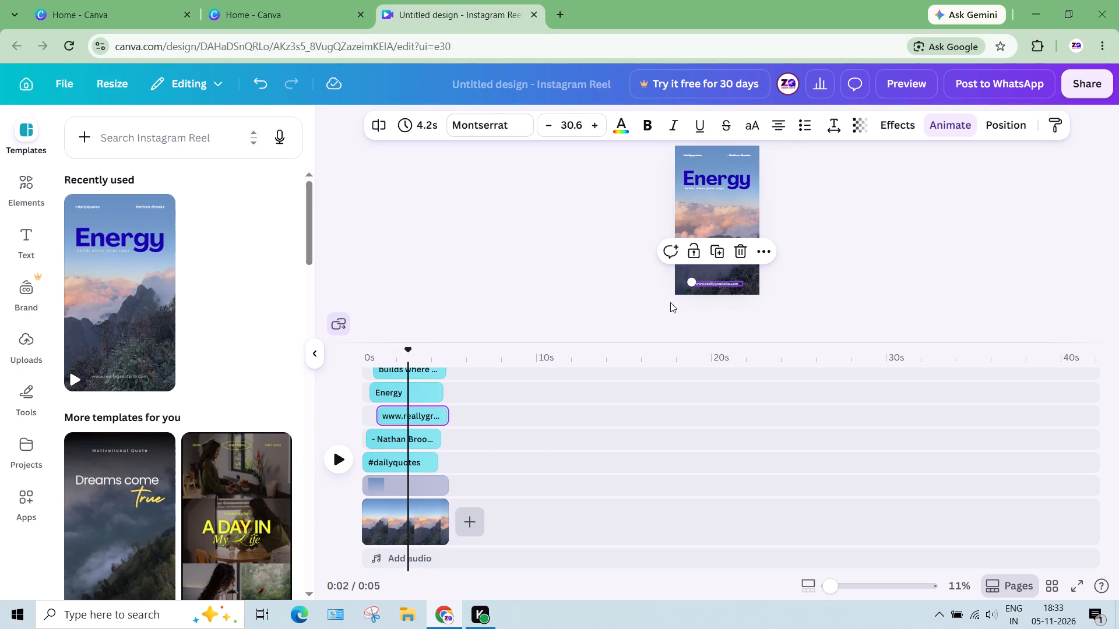
pyautogui.scroll(4, 874, 248)
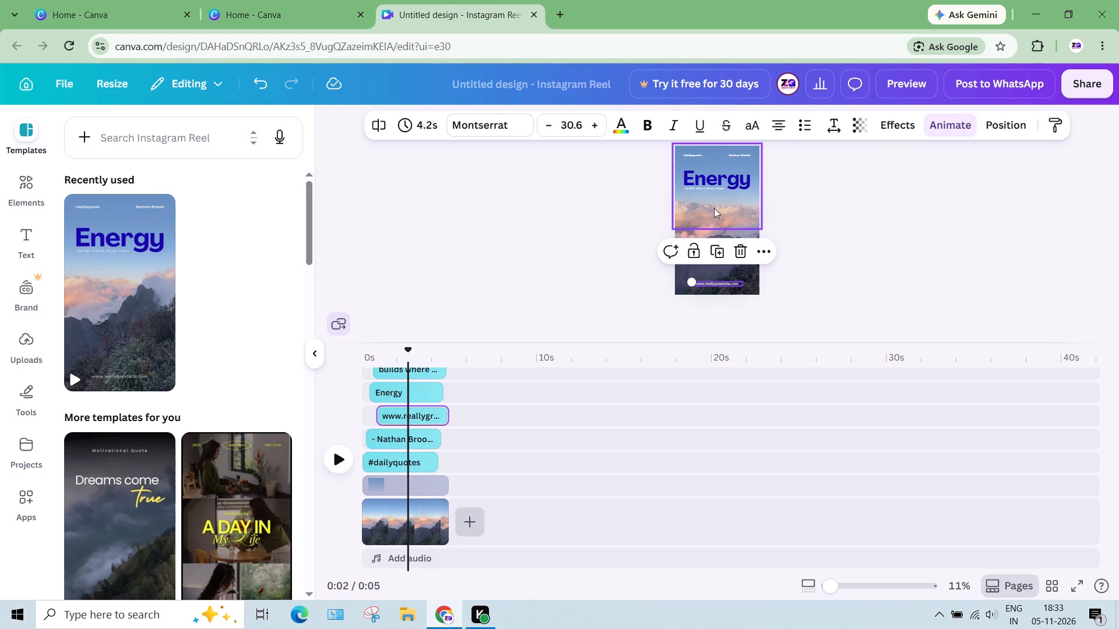
# Enlarge the reel's viewing area by hiding the templates, zooming the canvas to 29% and reducing the timeline's height.
pyautogui.click(317, 355)
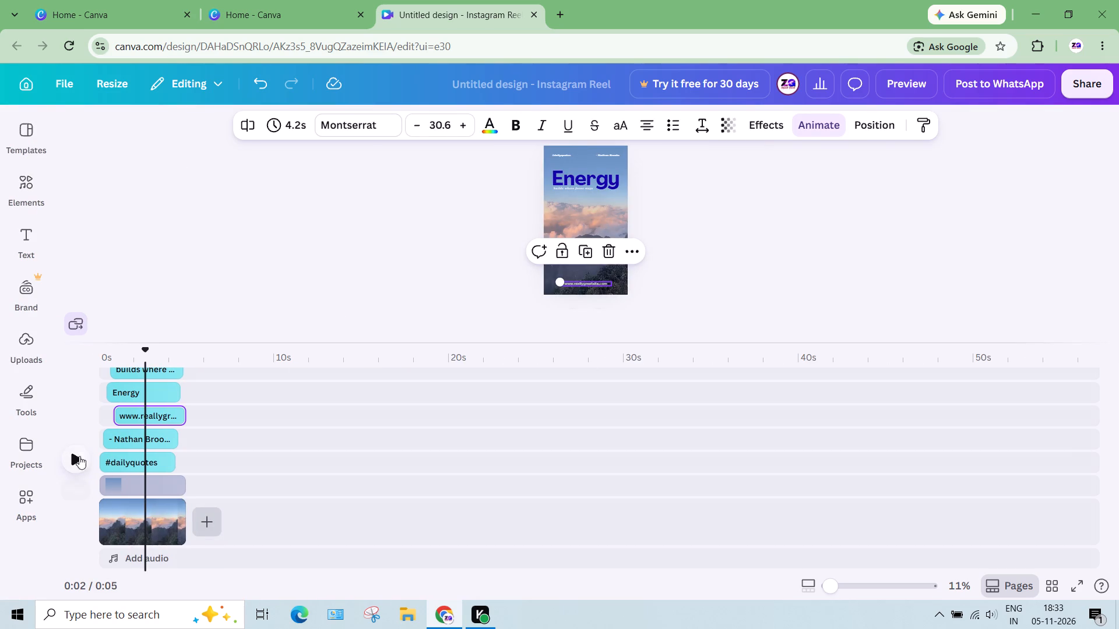
pyautogui.click(76, 320)
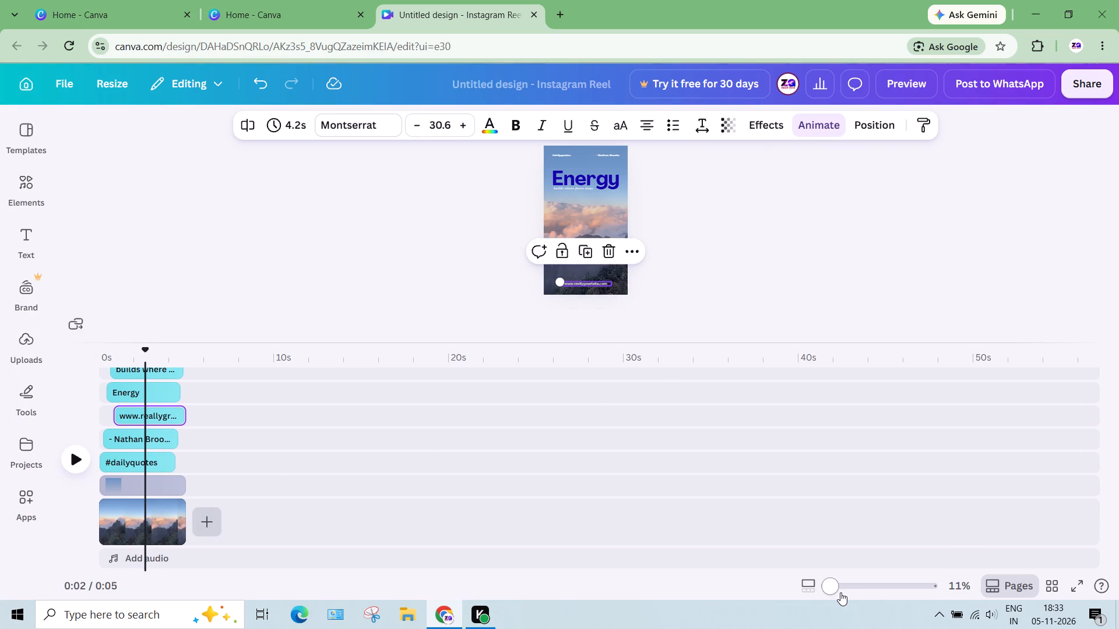
pyautogui.moveTo(823, 586); pyautogui.dragTo(856, 585)
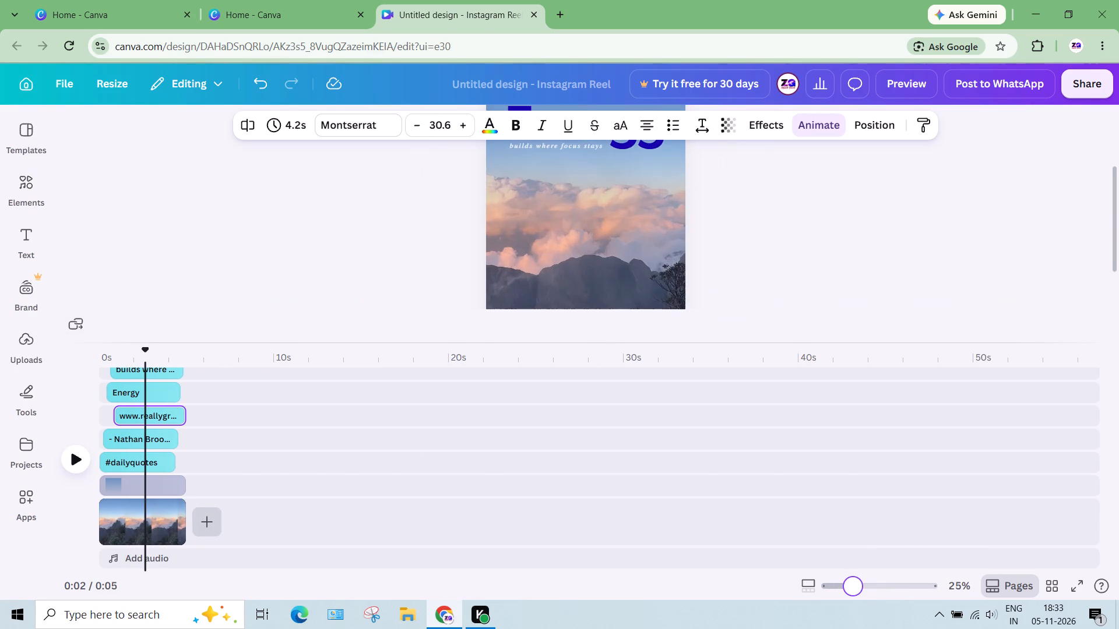
pyautogui.moveTo(856, 585); pyautogui.dragTo(856, 585)
pyautogui.scroll(4, 722, 257)
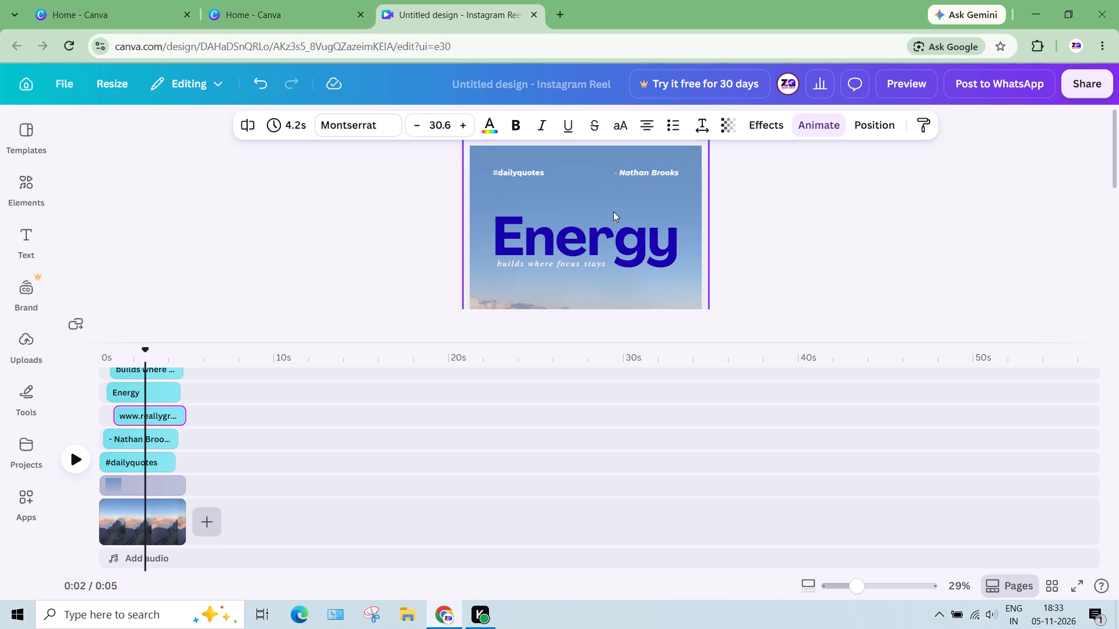
pyautogui.scroll(-4, 578, 234)
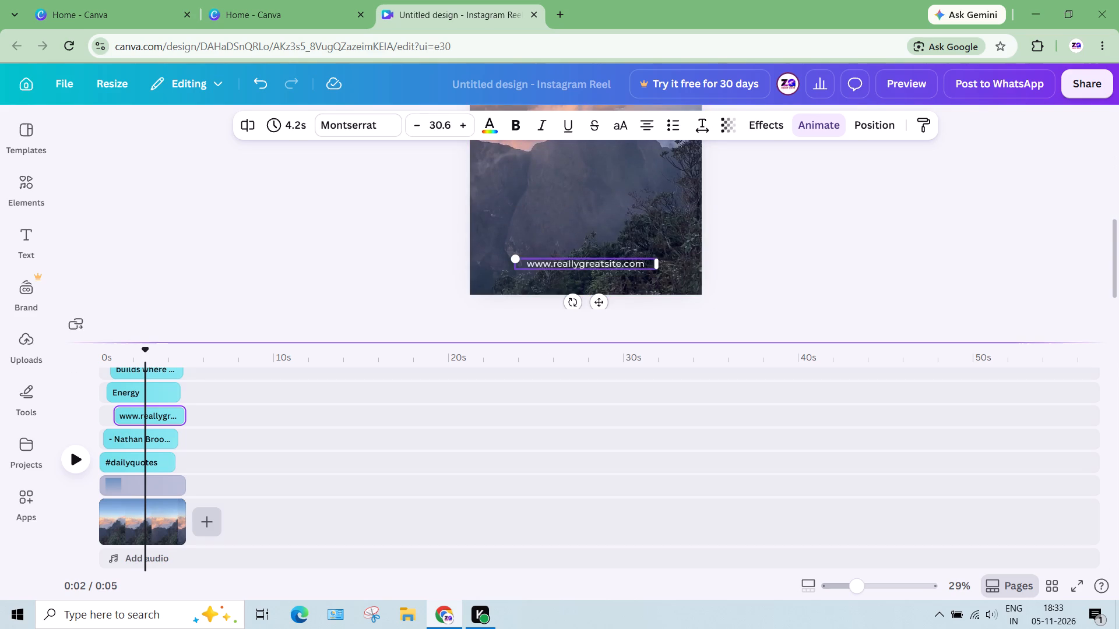
pyautogui.moveTo(133, 340); pyautogui.dragTo(137, 530)
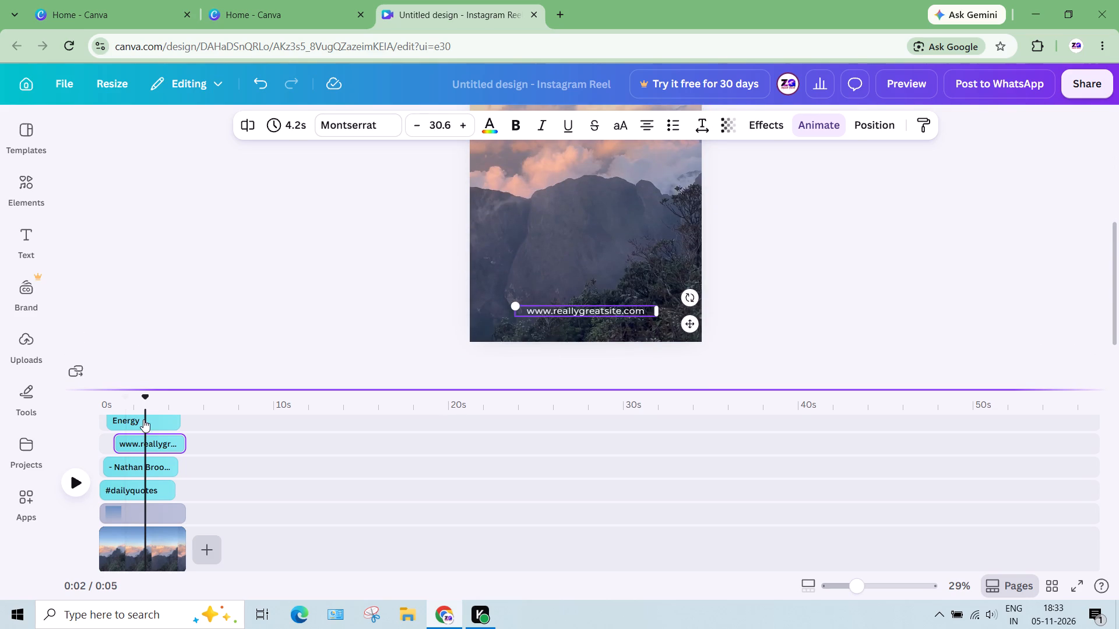
pyautogui.moveTo(126, 390); pyautogui.dragTo(128, 433)
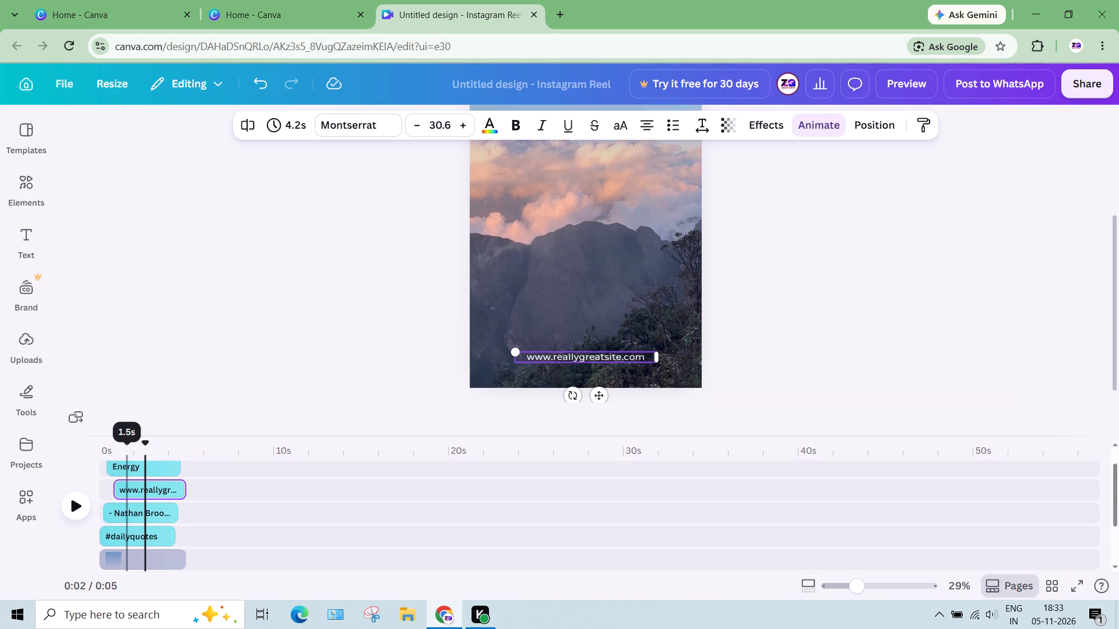
pyautogui.moveTo(131, 440); pyautogui.dragTo(131, 483)
# Look over the reel's layout from the "#dailyquotes" text down to the website line.
pyautogui.scroll(4, 366, 308)
pyautogui.scroll(1, 762, 242)
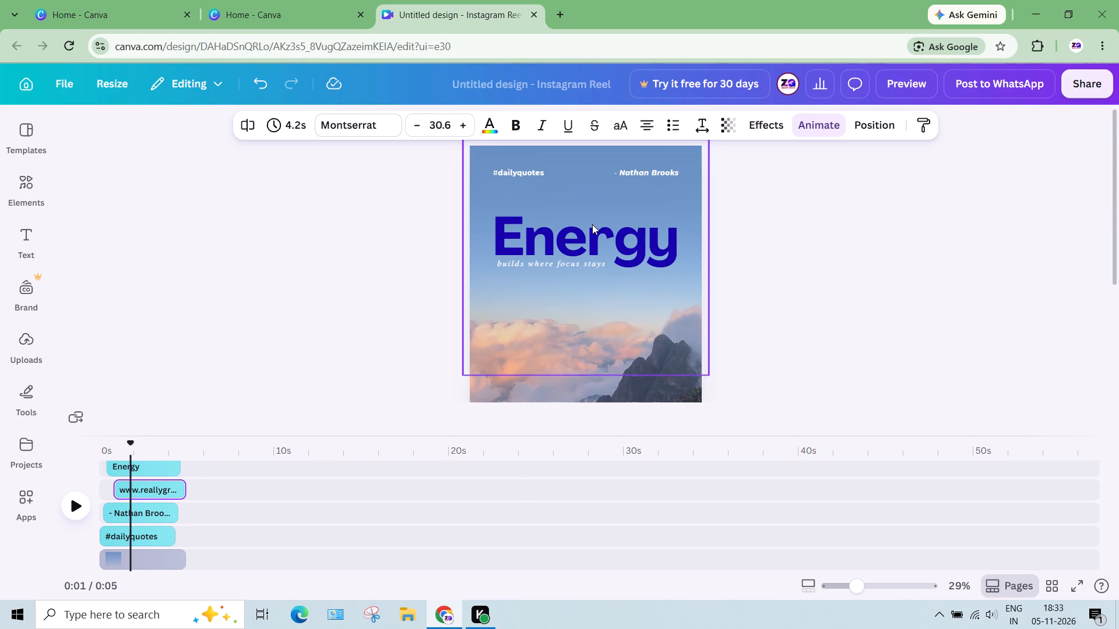
pyautogui.click(515, 168)
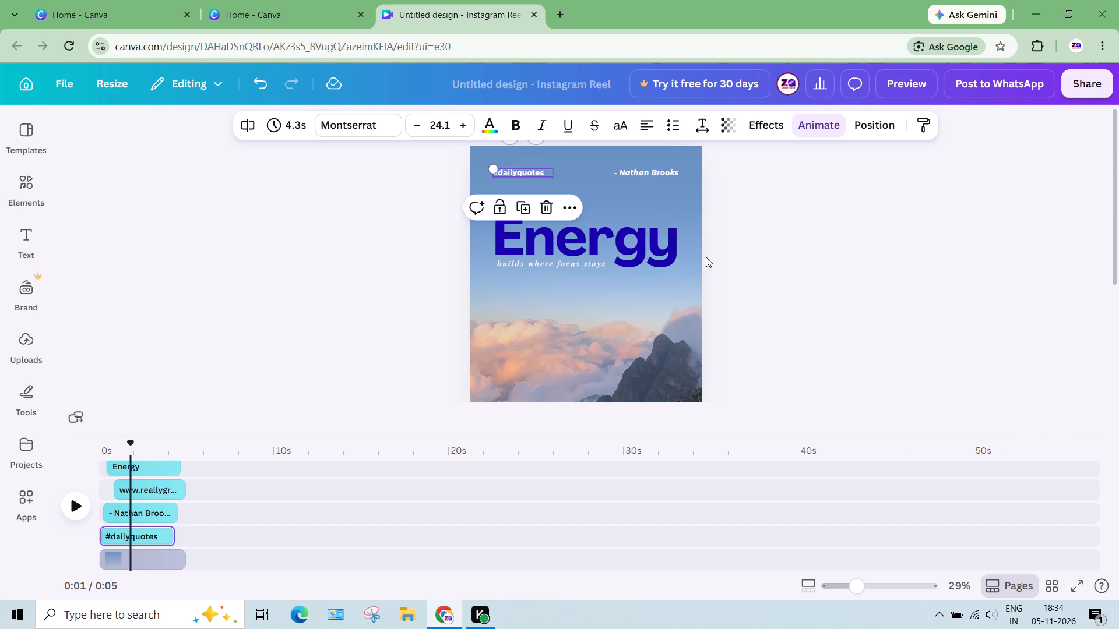
pyautogui.scroll(-4, 779, 305)
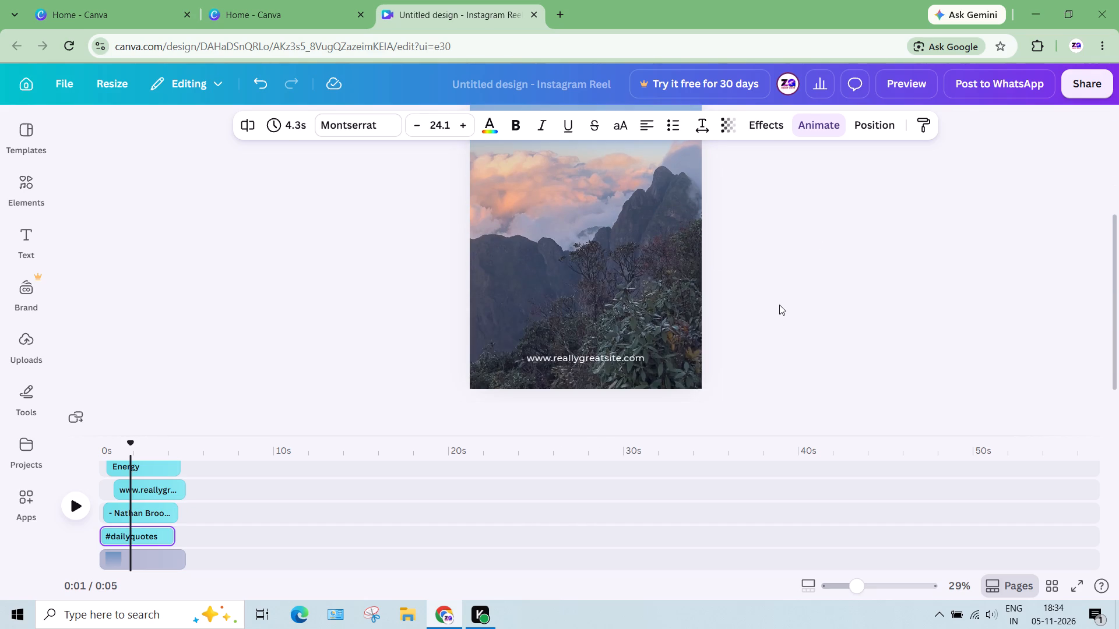
pyautogui.scroll(-3, 779, 305)
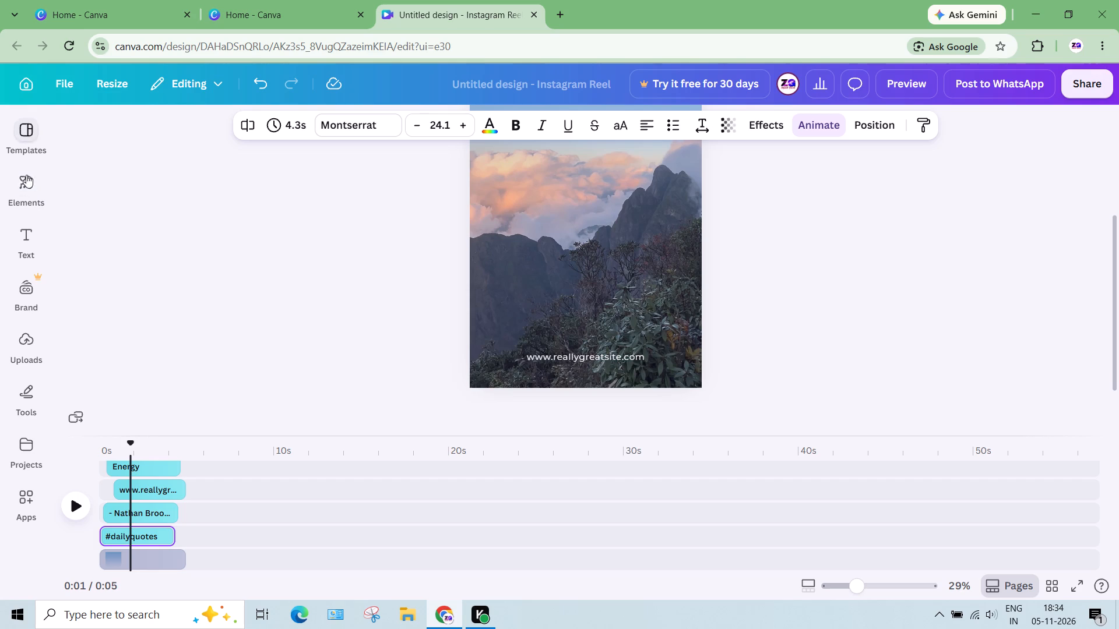
# Add the "A Day in My Life" opening page from the Yellow Minimalist Day in My Life Vlog template after the Energy page.
pyautogui.click(26, 133)
pyautogui.scroll(-2, 215, 406)
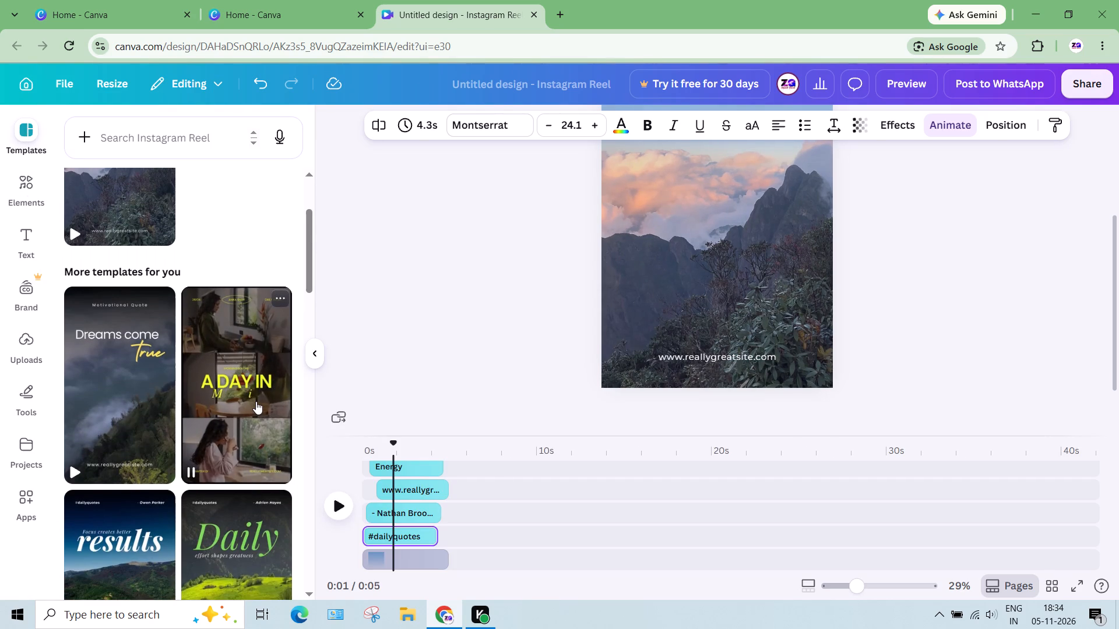
pyautogui.click(256, 401)
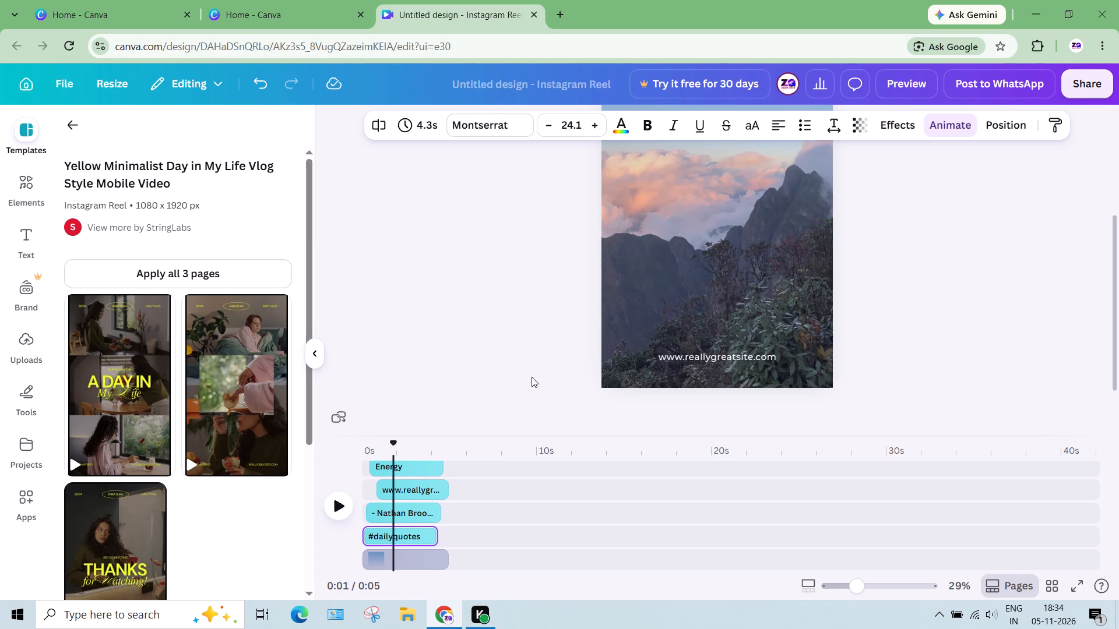
pyautogui.scroll(3, 600, 312)
pyautogui.scroll(-6, 600, 312)
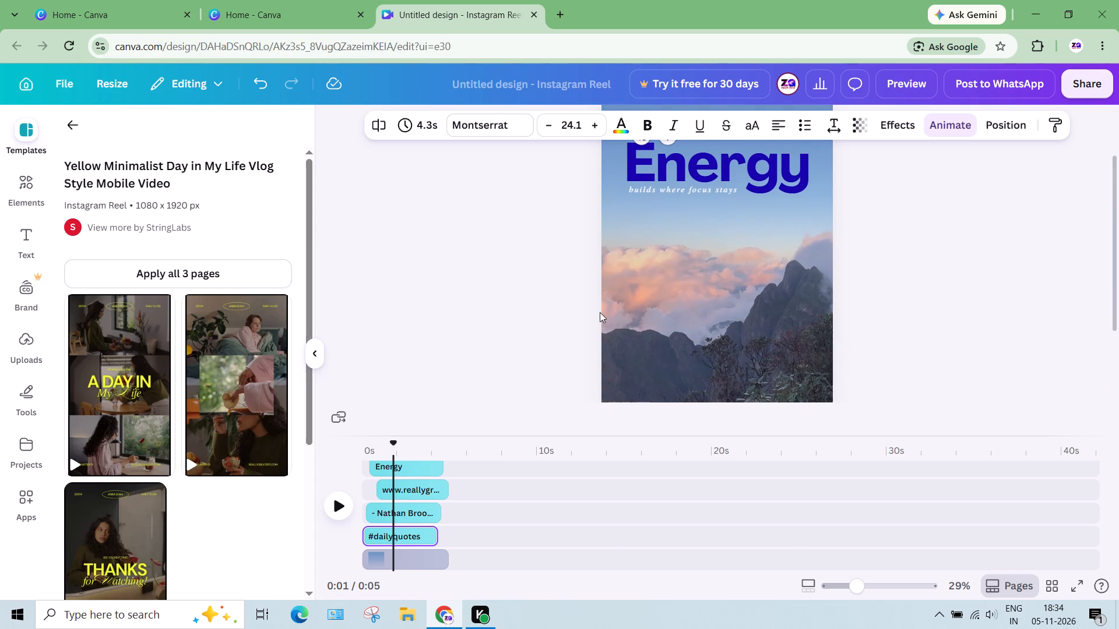
pyautogui.scroll(-2, 600, 312)
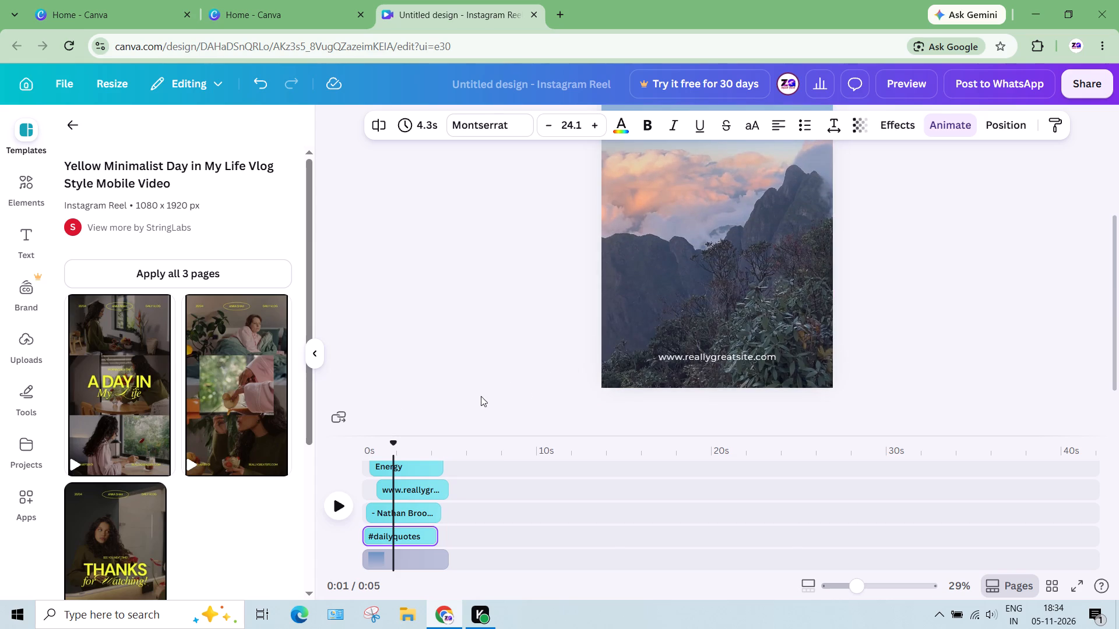
pyautogui.click(131, 374)
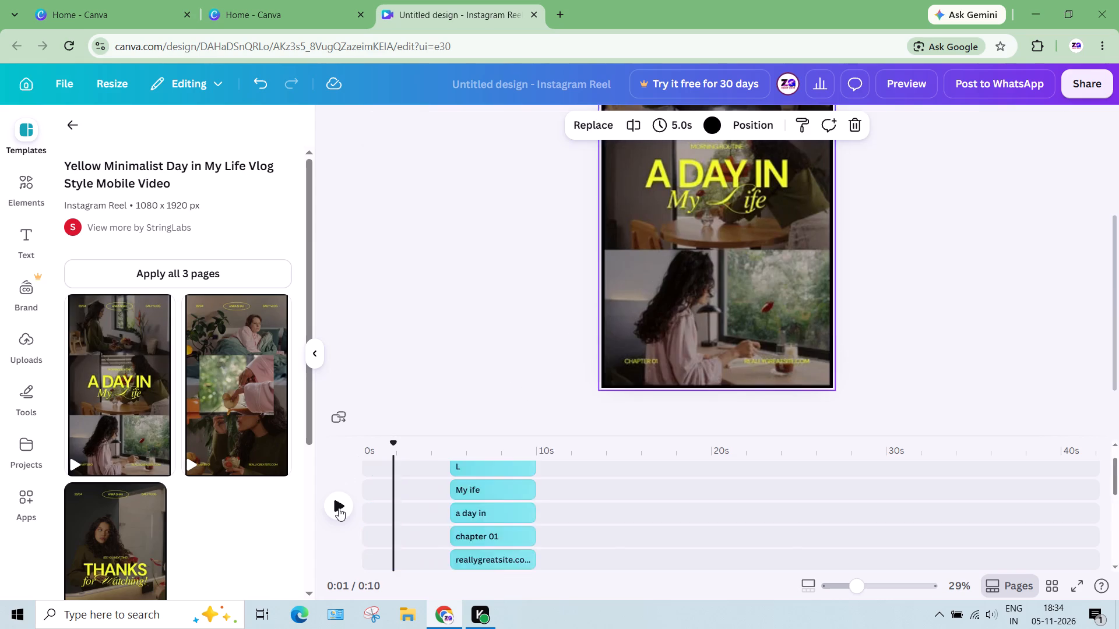
# Play the reel through both pages to review the Energy and "A Day in My Life" scenes.
pyautogui.click(339, 506)
pyautogui.scroll(3, 516, 241)
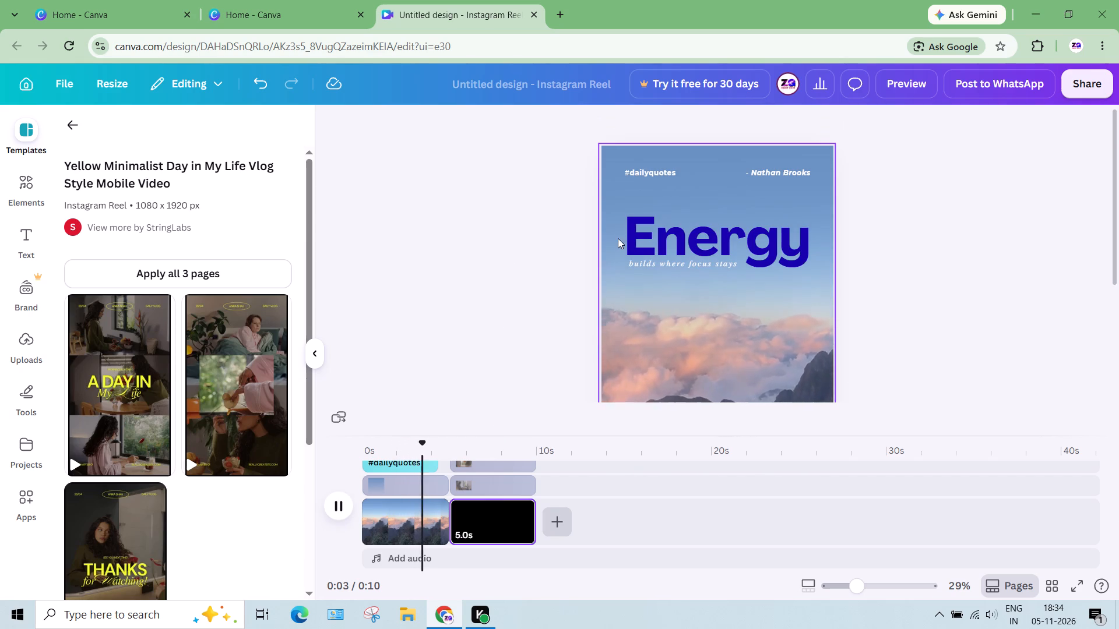
pyautogui.scroll(-1, 831, 237)
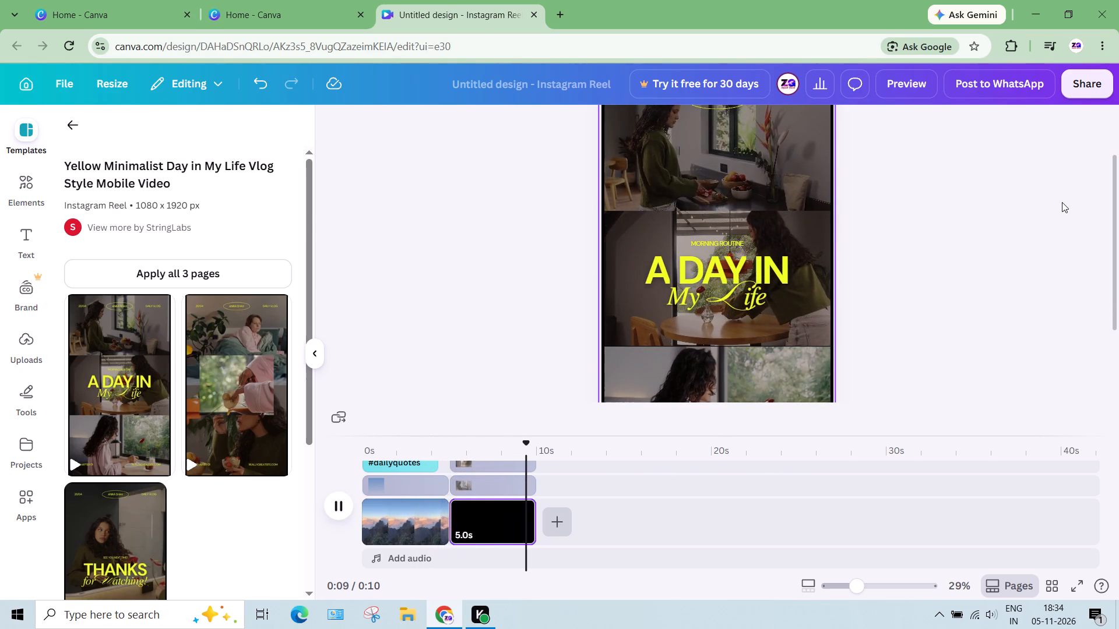
pyautogui.scroll(2, 1062, 202)
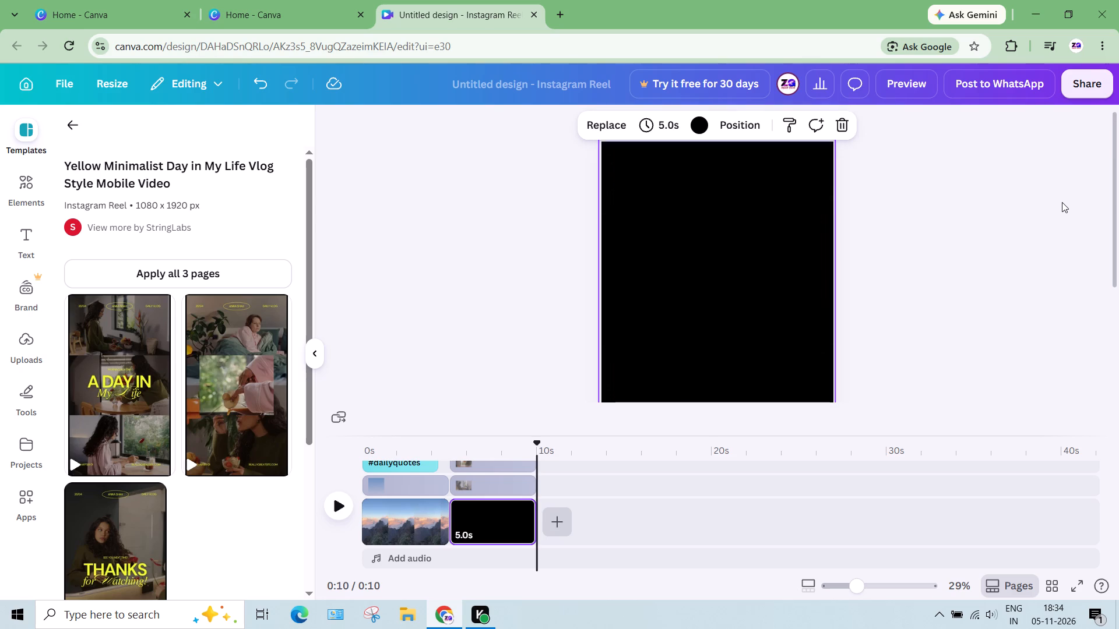
# Flip the mountain-and-clouds background video on the Energy page horizontally.
pyautogui.click(415, 510)
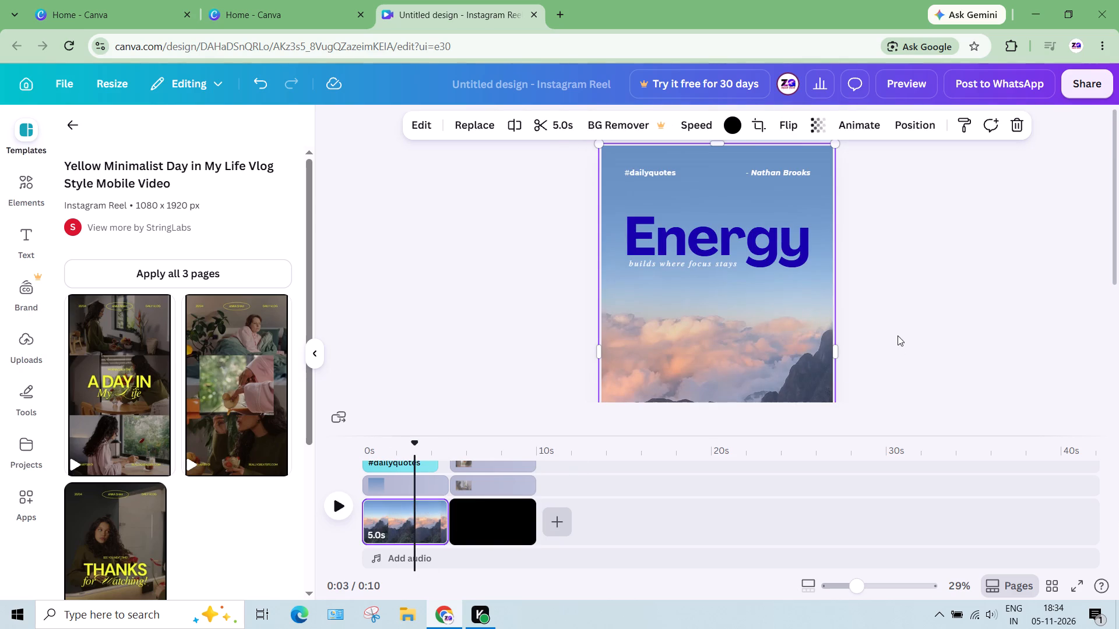
pyautogui.scroll(2, 896, 331)
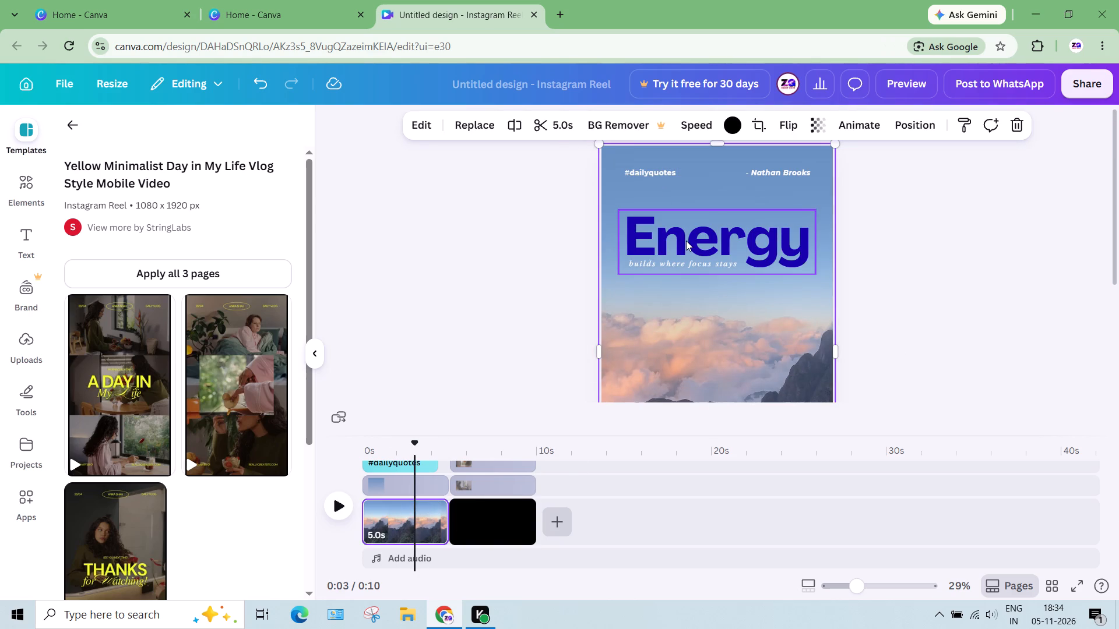
pyautogui.click(691, 374)
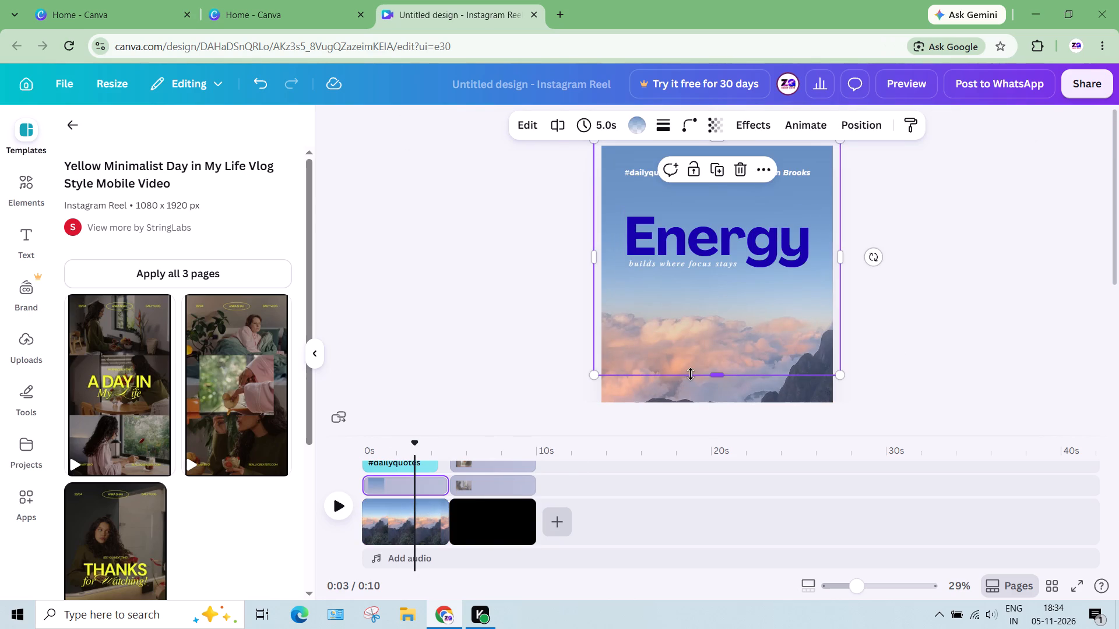
pyautogui.scroll(-1, 706, 337)
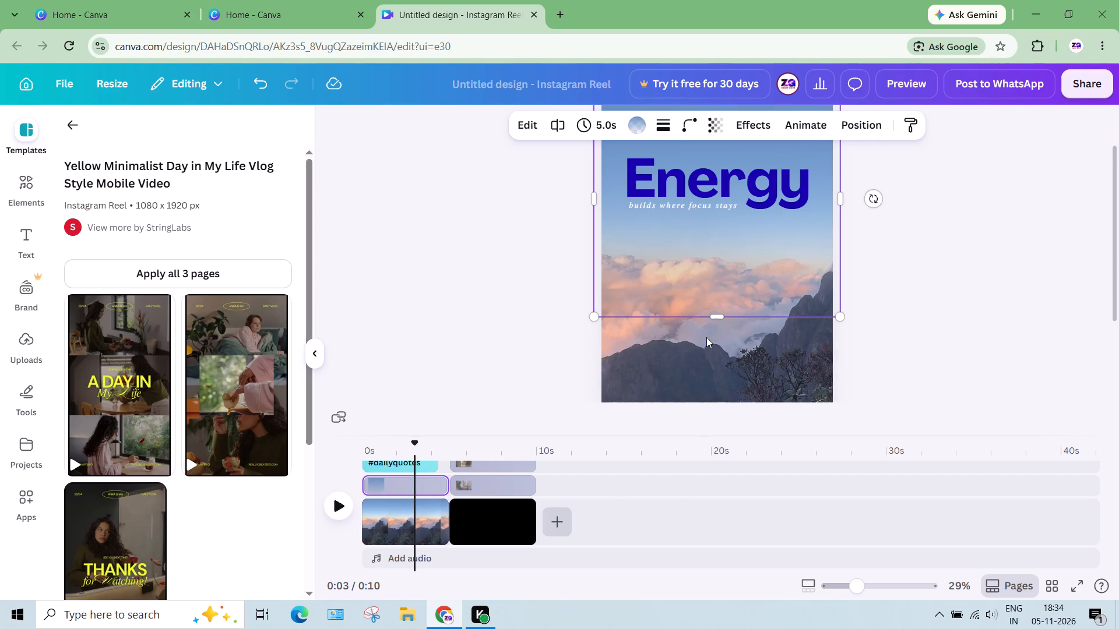
pyautogui.click(704, 343)
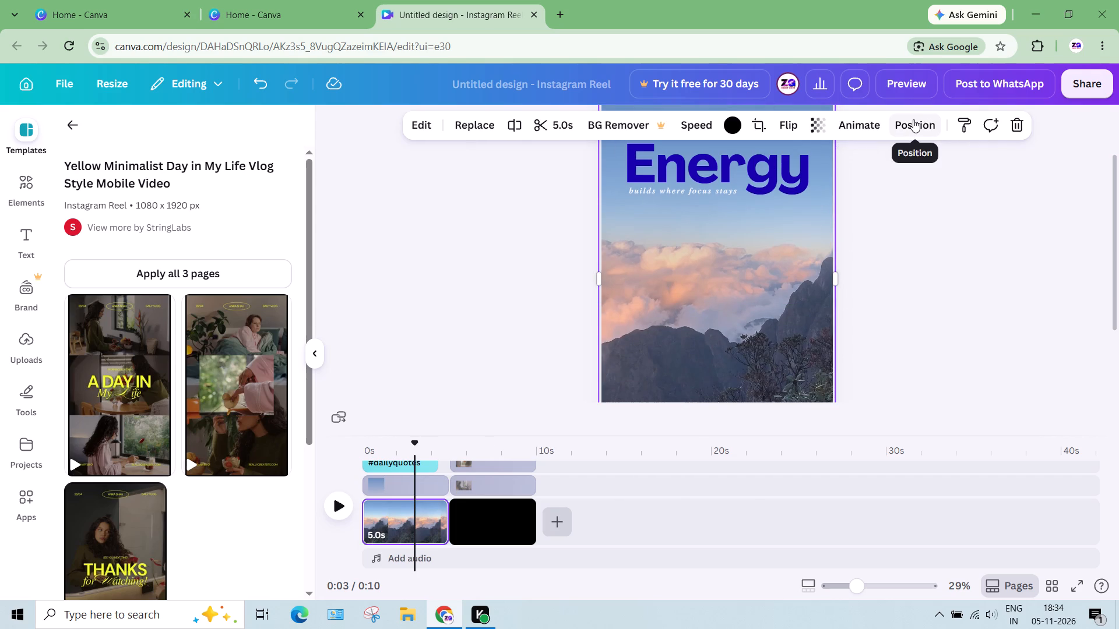
pyautogui.click(969, 119)
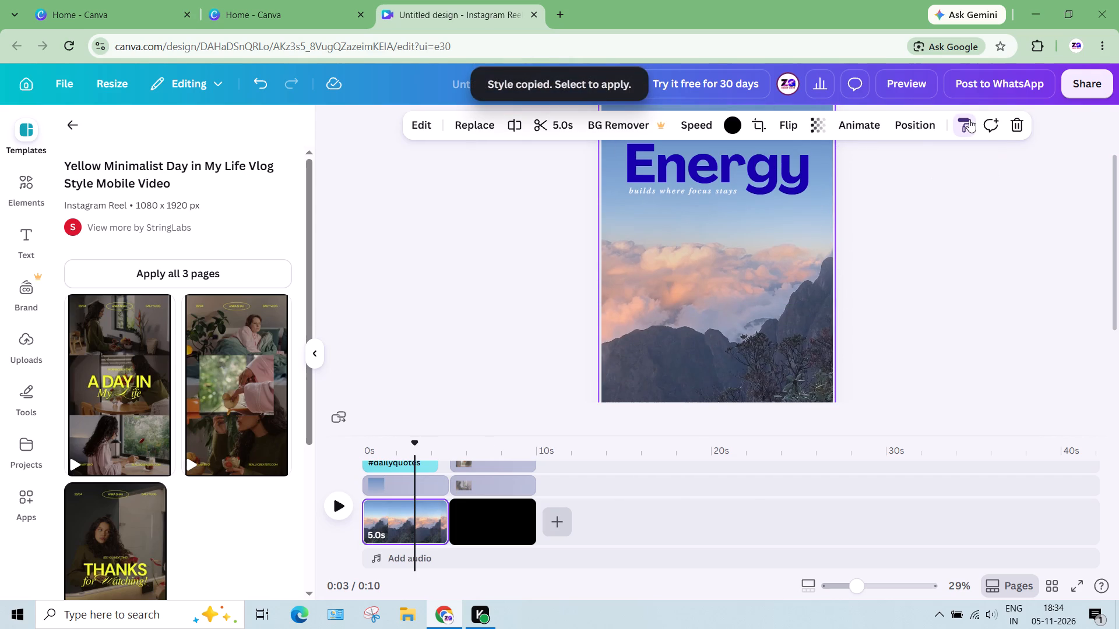
pyautogui.click(907, 122)
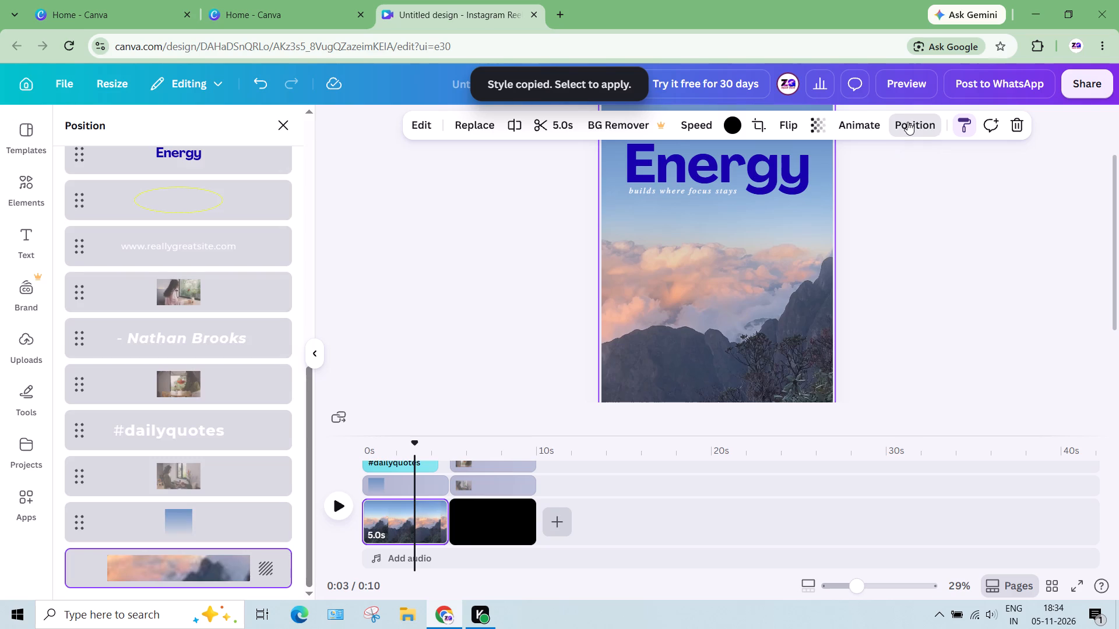
pyautogui.click(790, 126)
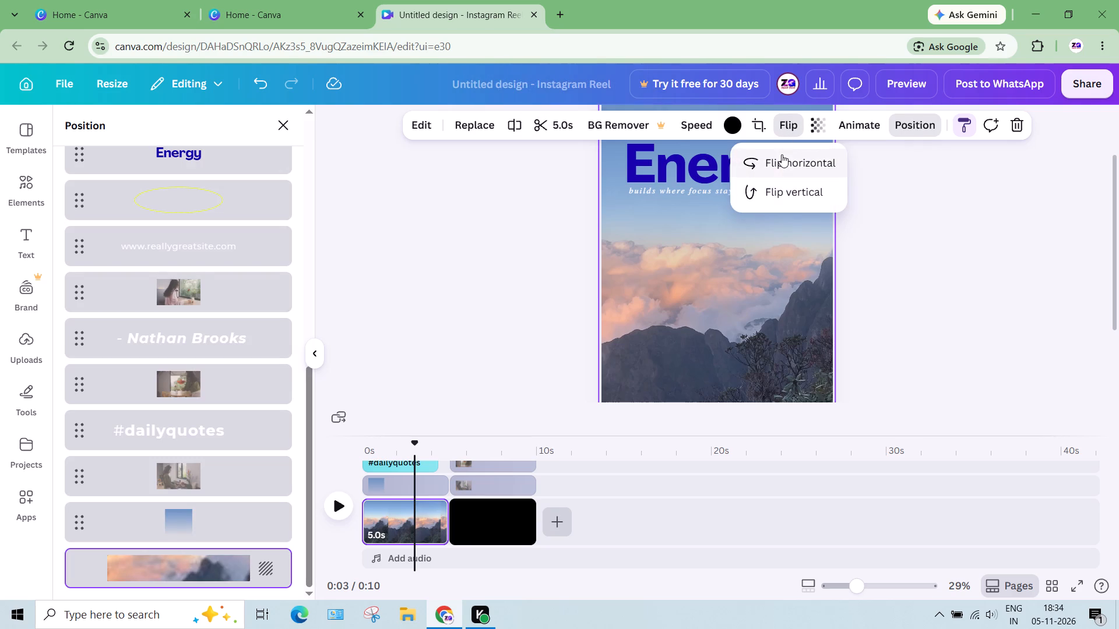
pyautogui.click(780, 158)
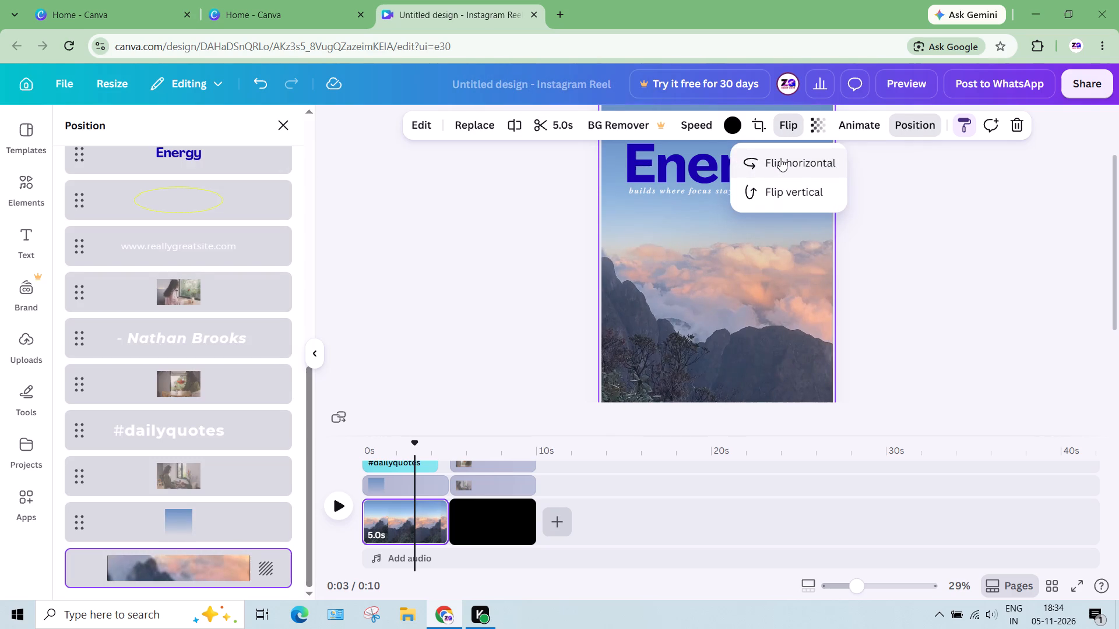
pyautogui.click(780, 158)
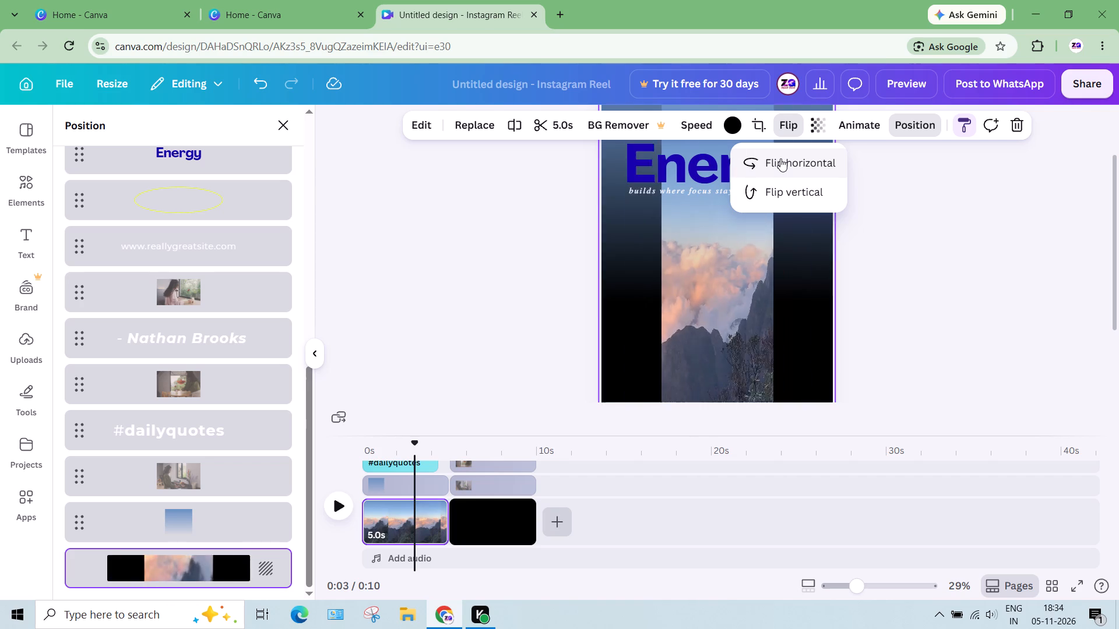
pyautogui.click(780, 158)
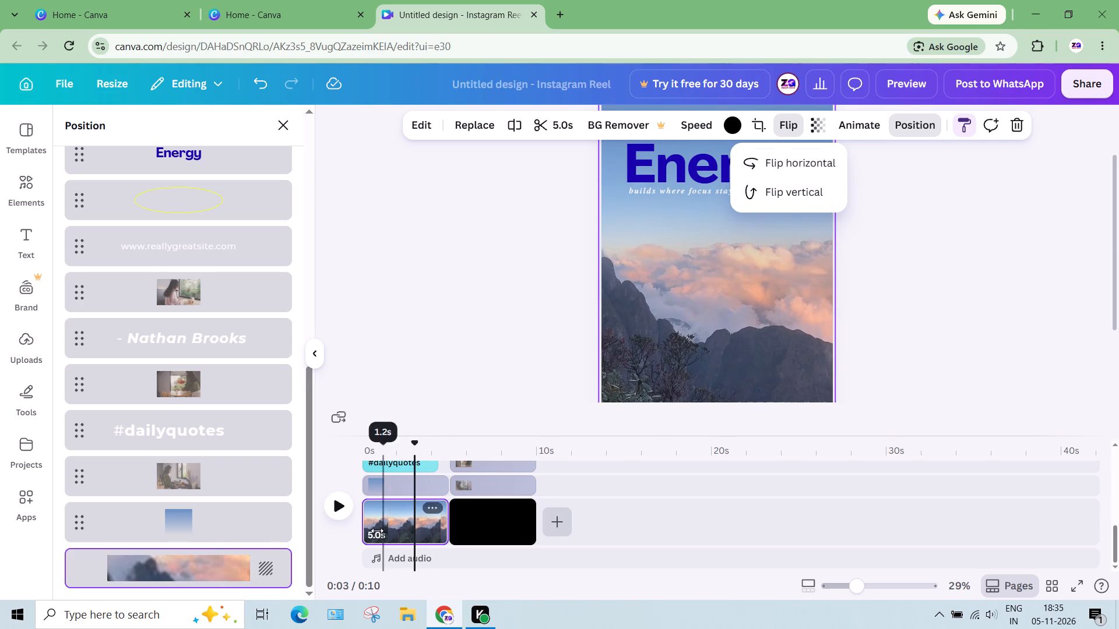
# Move the blue gradient layer above the #dailyquotes text in the Energy page's layer order.
pyautogui.click(335, 507)
pyautogui.moveTo(411, 513); pyautogui.dragTo(346, 507)
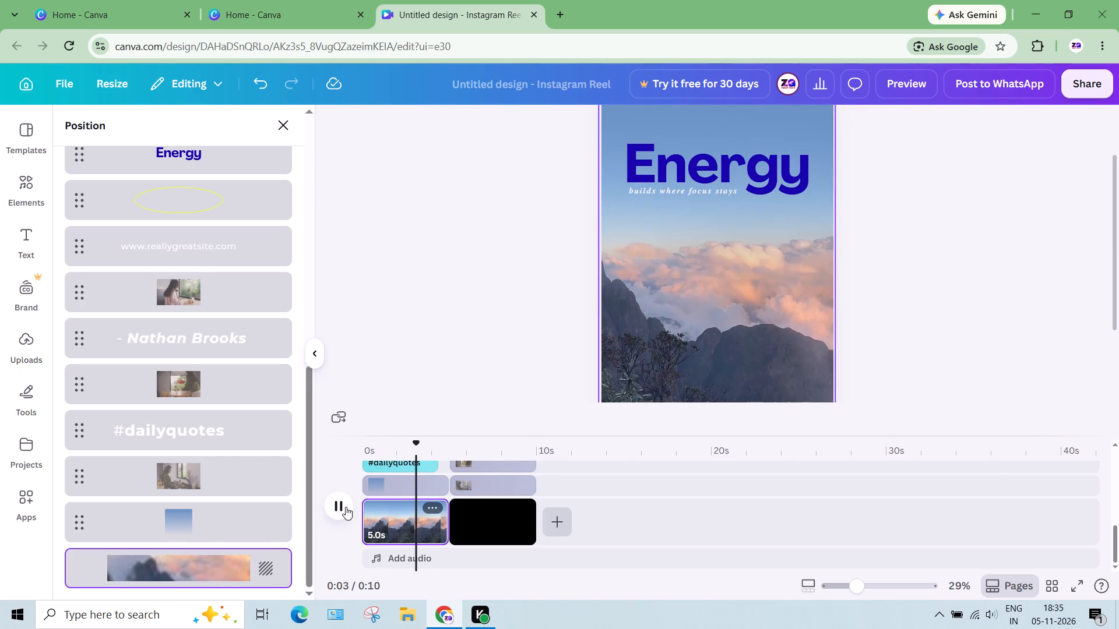
pyautogui.moveTo(346, 507); pyautogui.dragTo(342, 507)
pyautogui.moveTo(417, 480); pyautogui.dragTo(410, 453)
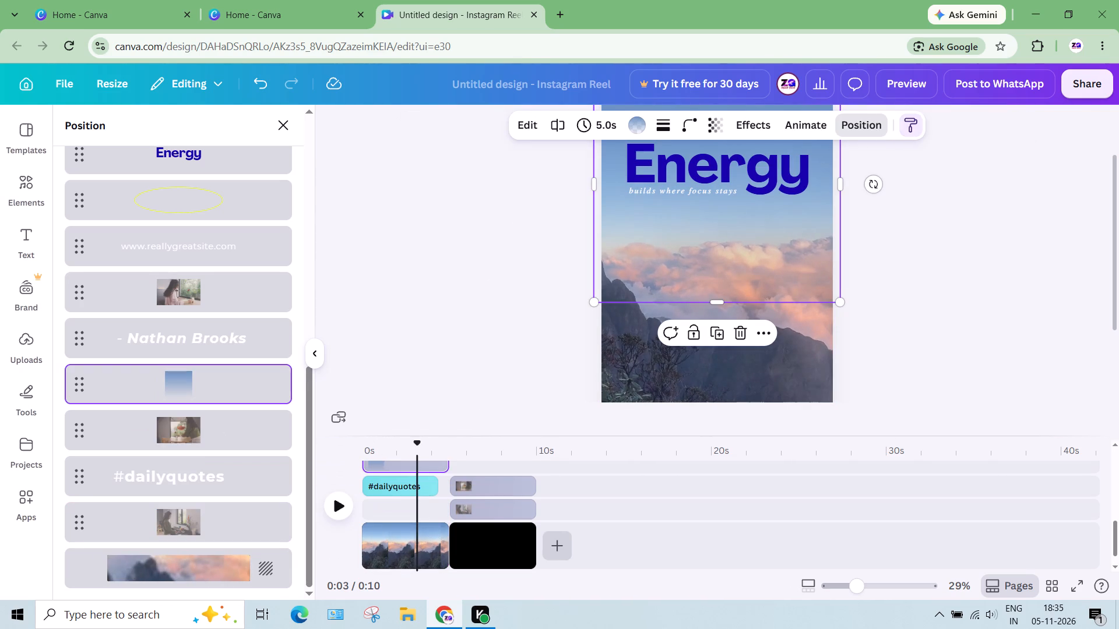
# Play the reel from the start to review the Energy page with its flipped background video.
pyautogui.moveTo(417, 440); pyautogui.dragTo(311, 440)
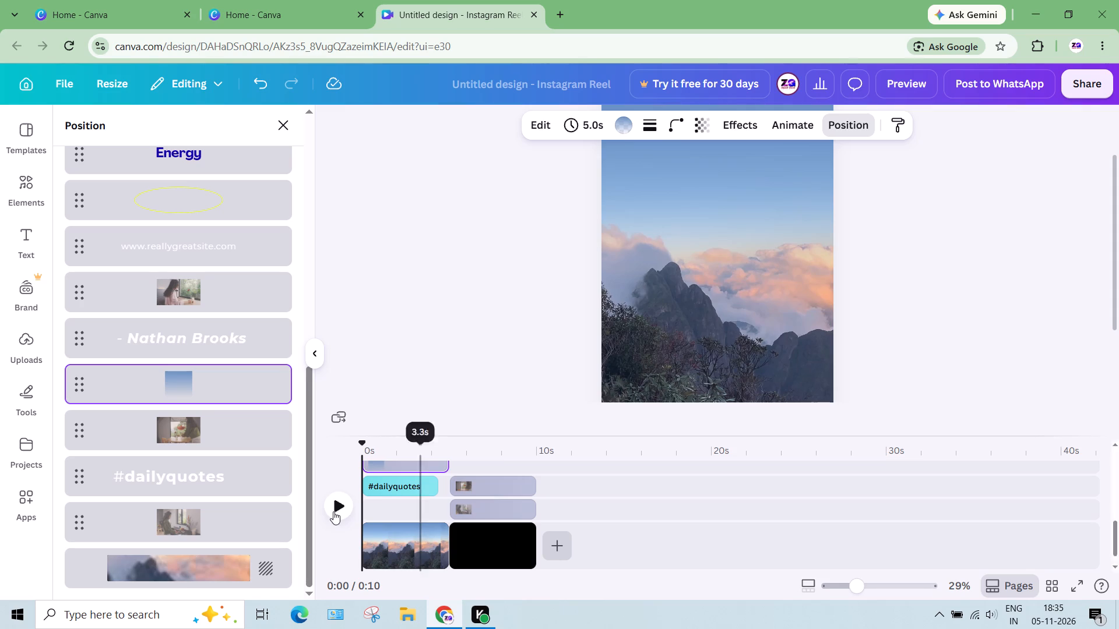
pyautogui.click(333, 511)
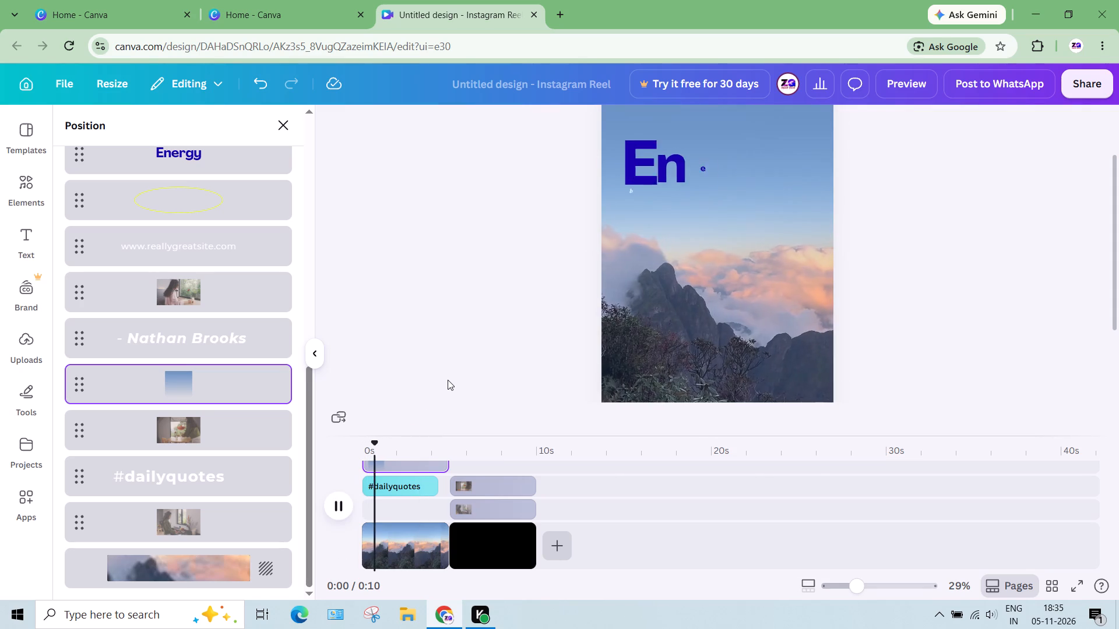
pyautogui.scroll(1, 956, 363)
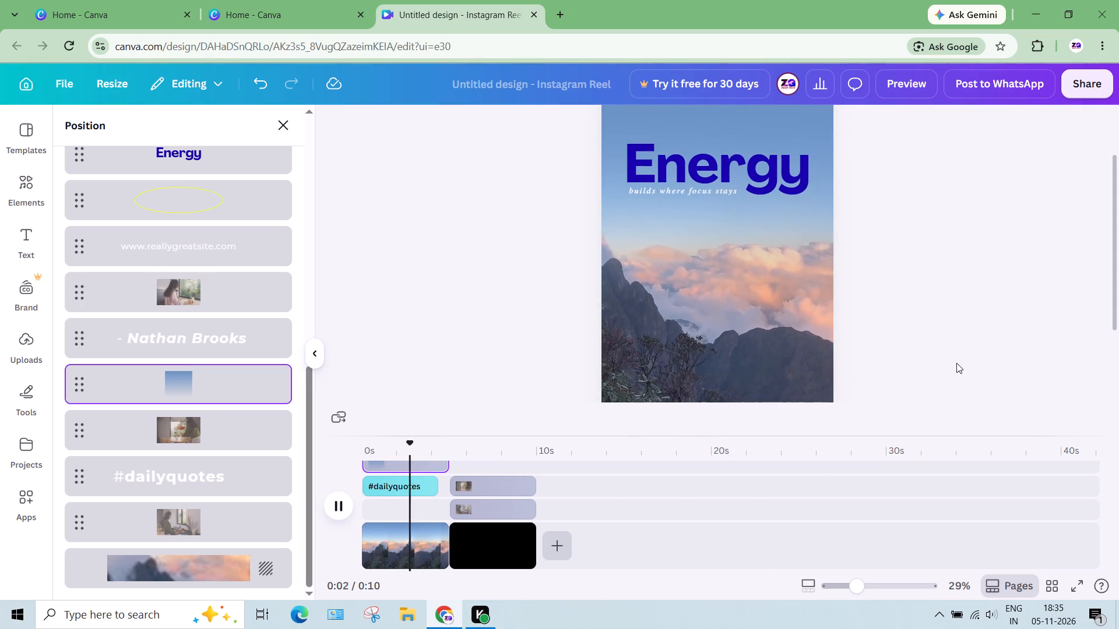
pyautogui.scroll(-1, 956, 363)
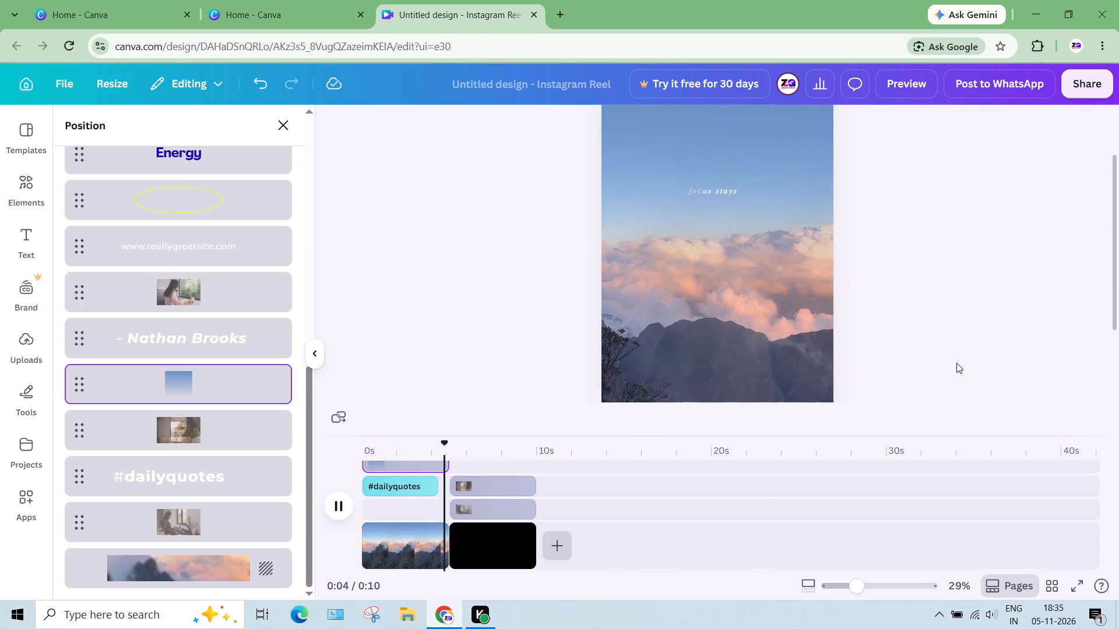
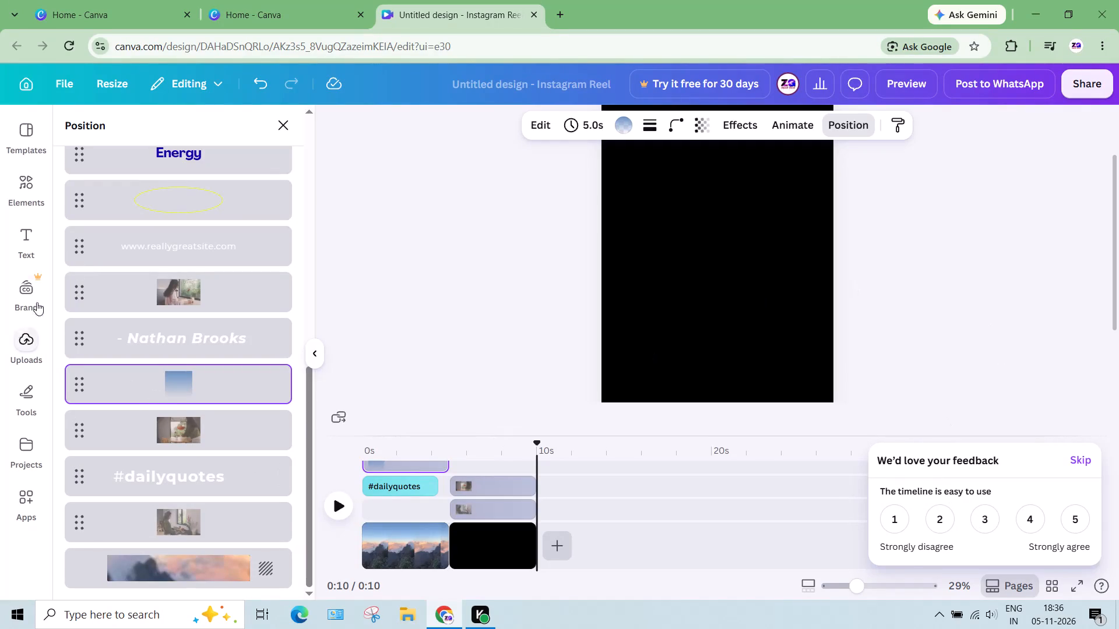
# Examine the reel's layer order, selecting the Energy title and the name text layer of the "A Day in My Life" page.
pyautogui.scroll(5, 171, 251)
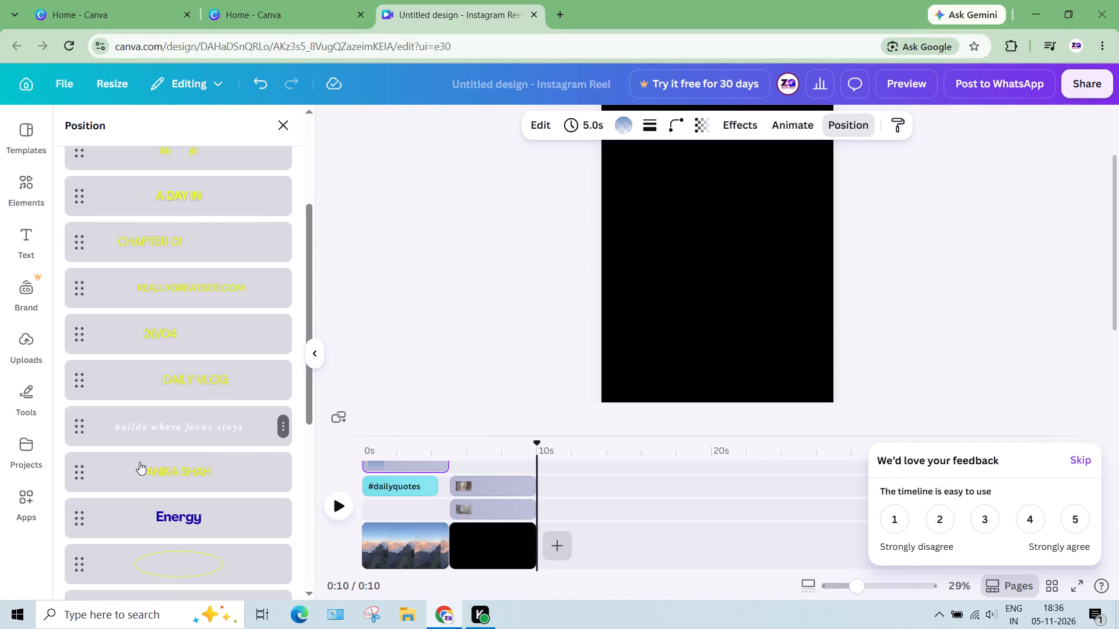
pyautogui.scroll(-1, 597, 419)
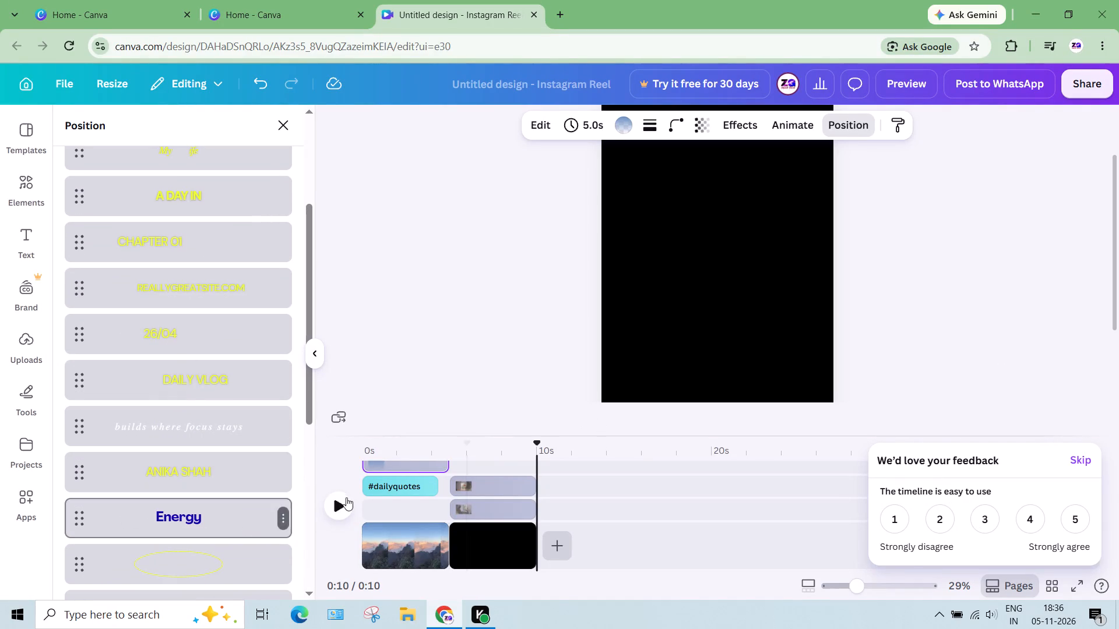
pyautogui.click(181, 517)
pyautogui.click(181, 468)
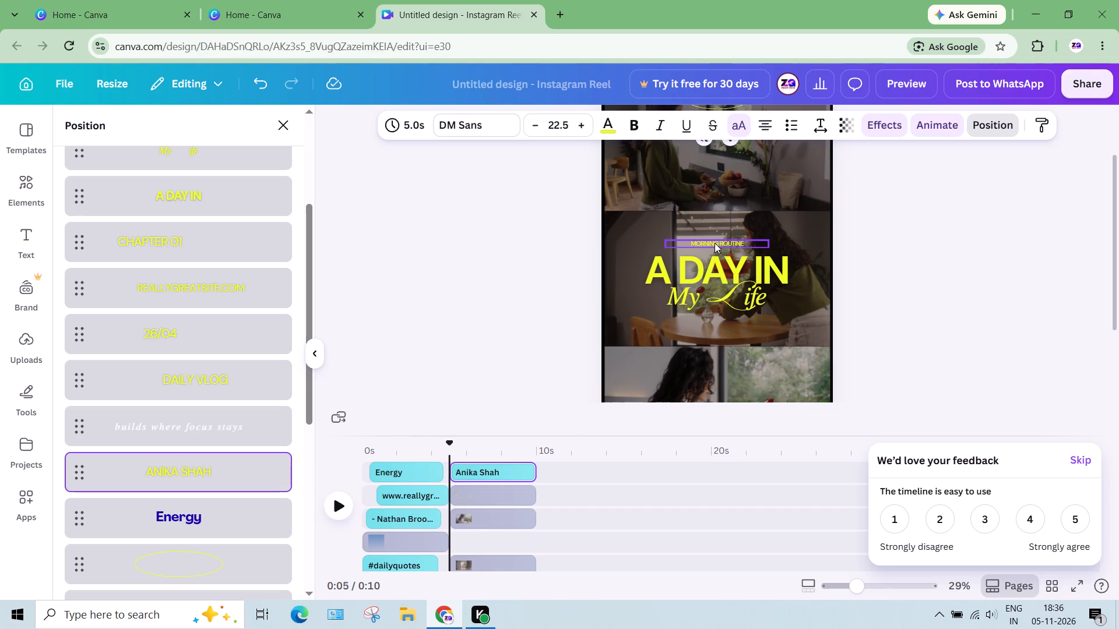
# Apply the Splice text effect to the name inside the oval at the top of the "A Day in My Life" page.
pyautogui.scroll(6, 412, 280)
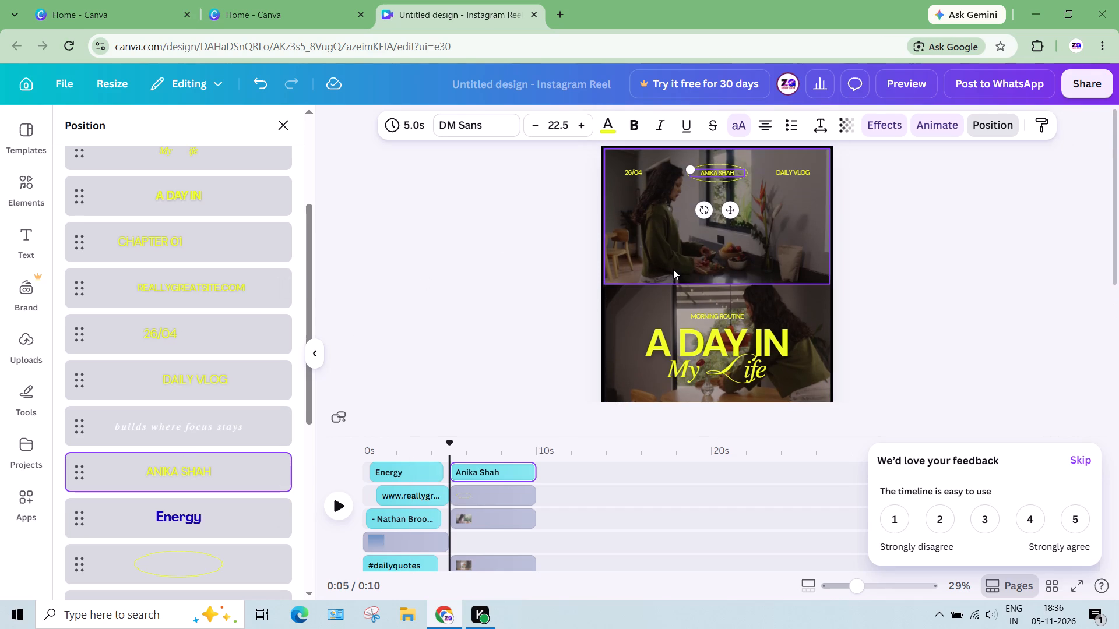
pyautogui.click(899, 127)
pyautogui.click(206, 316)
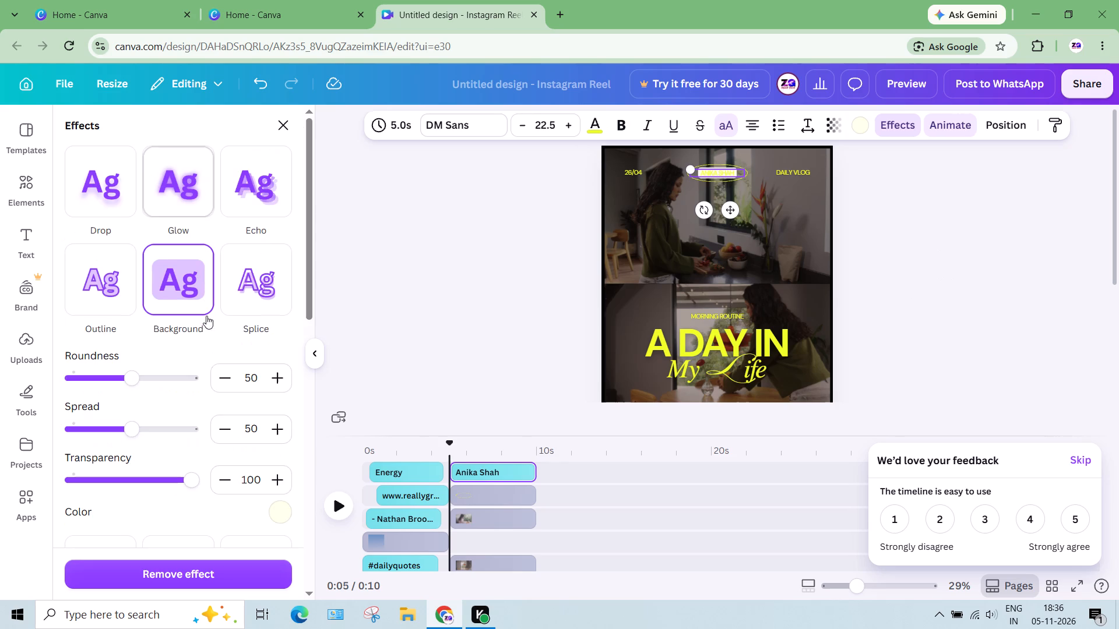
pyautogui.click(247, 287)
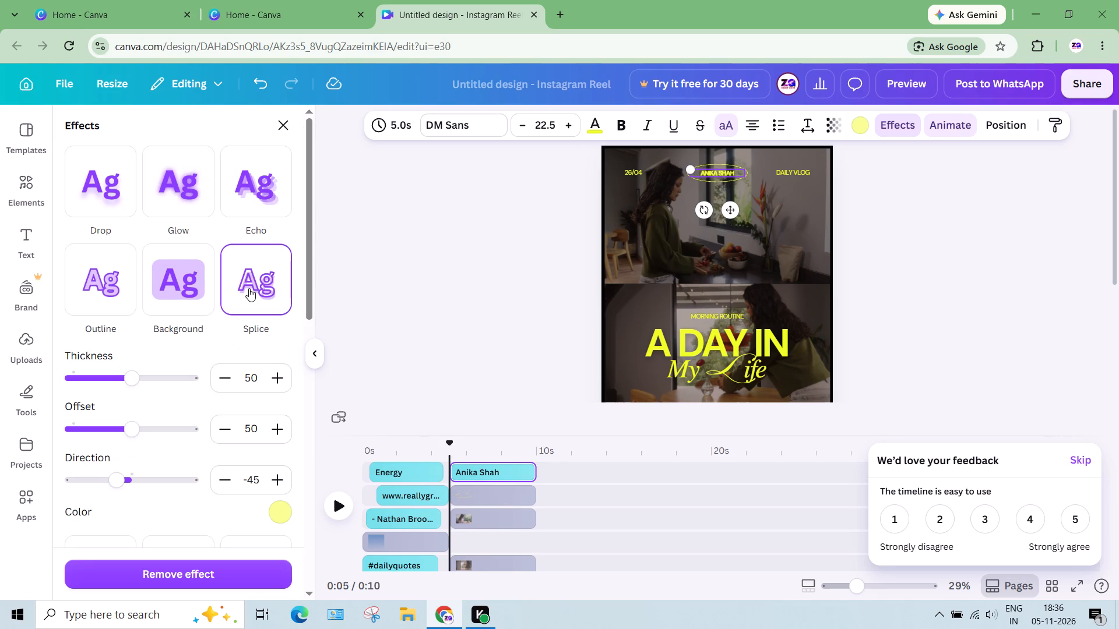
pyautogui.click(439, 327)
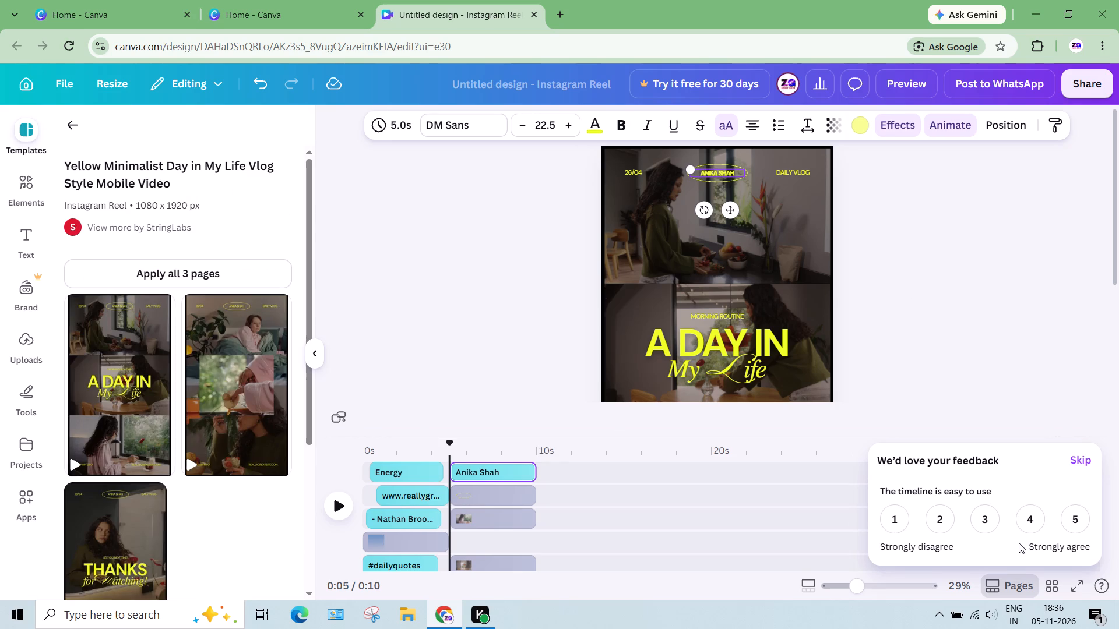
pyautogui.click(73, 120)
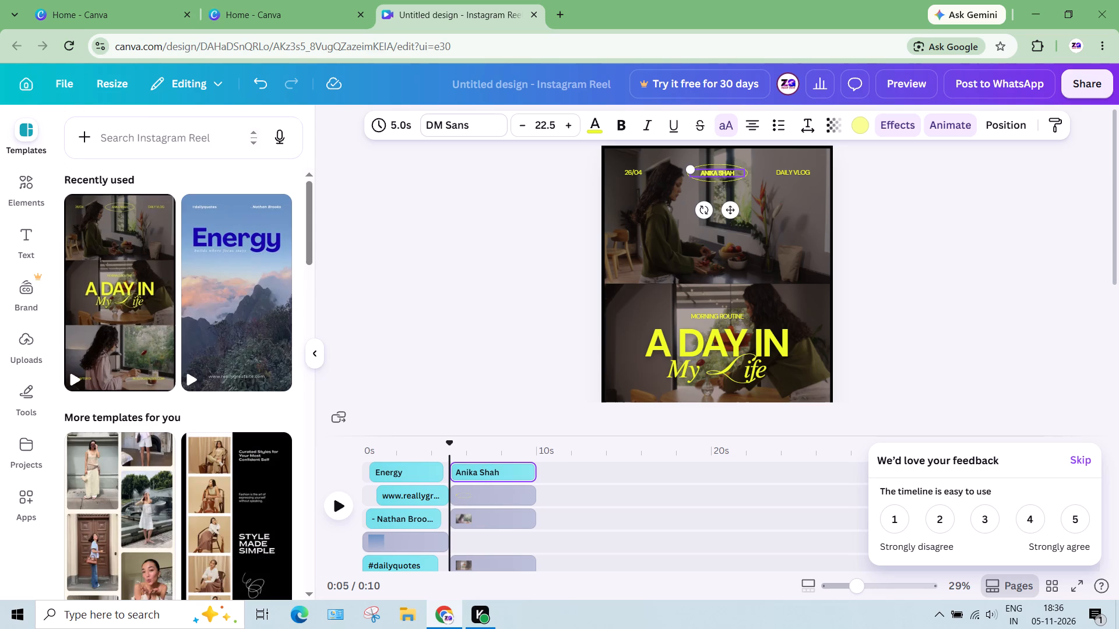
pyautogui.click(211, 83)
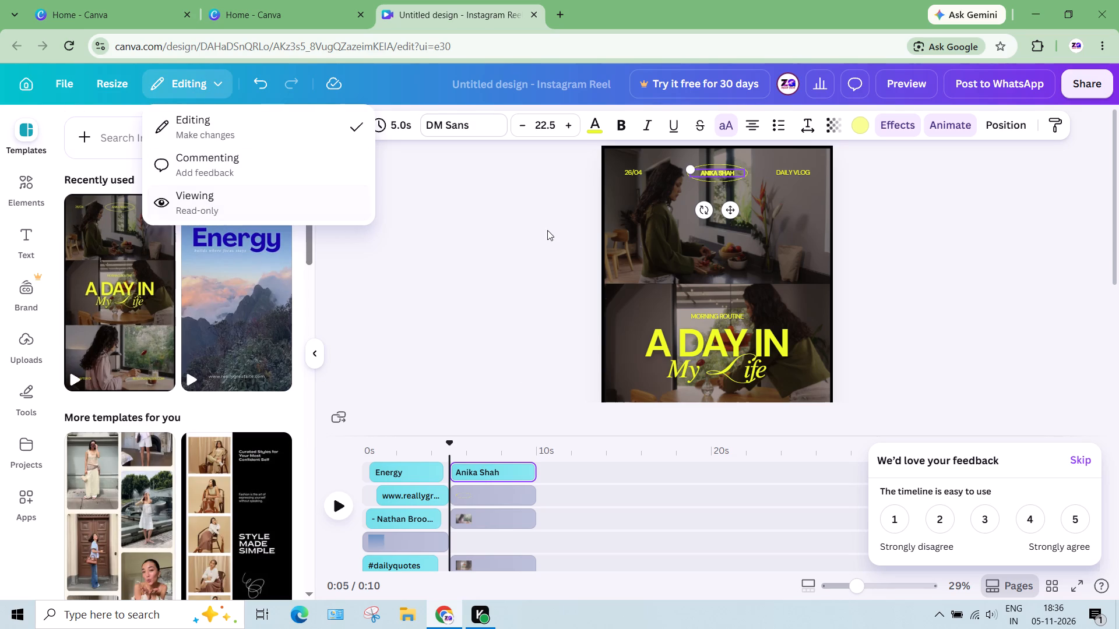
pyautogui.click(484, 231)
# Leave the reel design and return to the Canva home page.
pyautogui.click(33, 83)
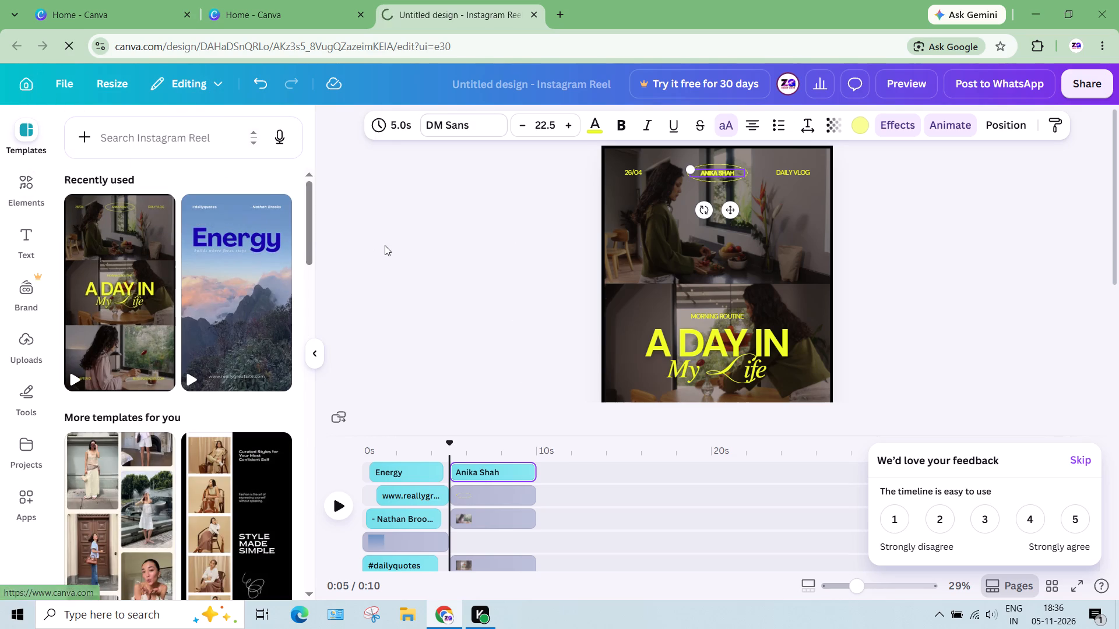